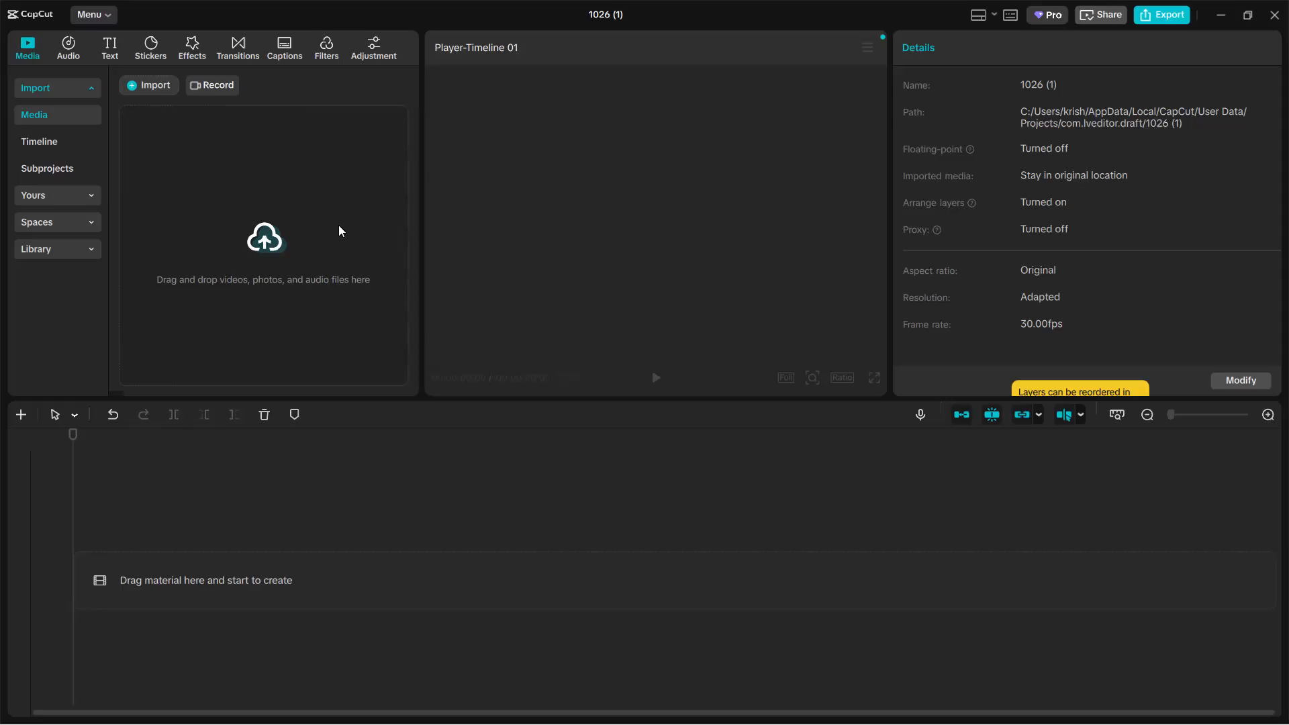
{"action": "left_click", "coordinate": [240, 265]}
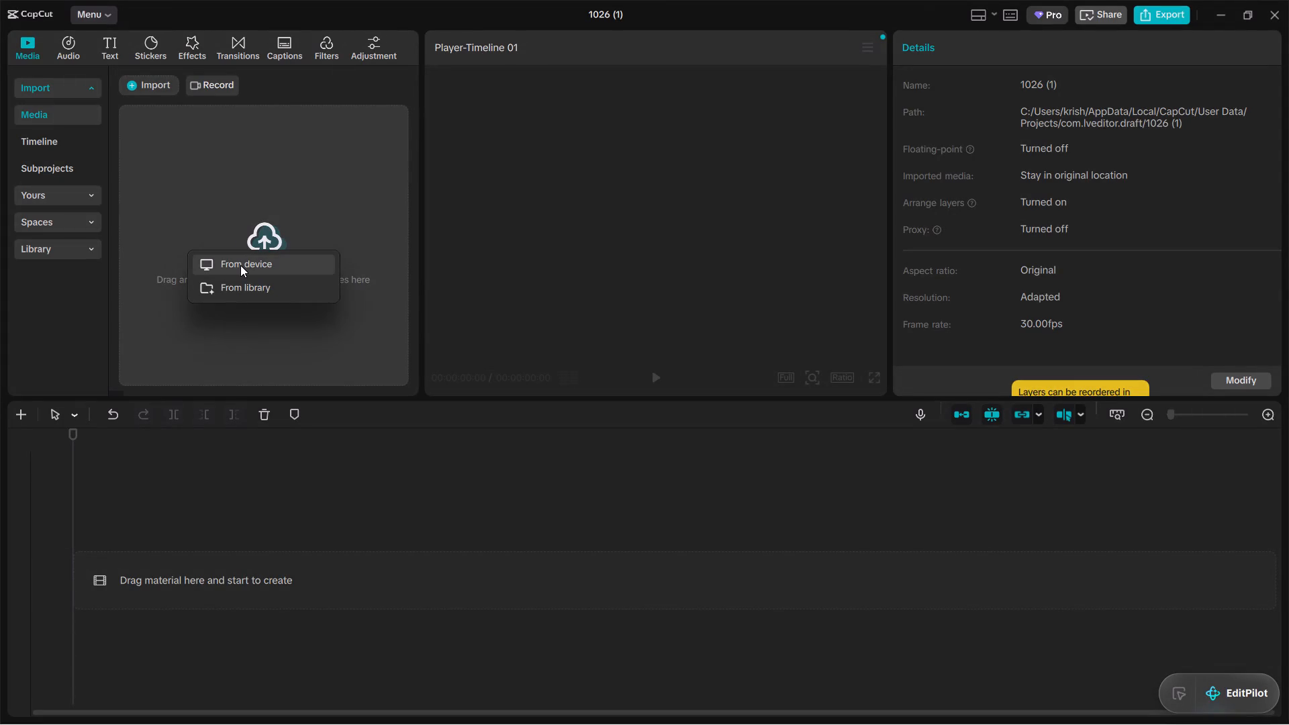
{"action": "scroll", "coordinate": [678, 341], "scroll_direction": "down", "scroll_amount": 3}
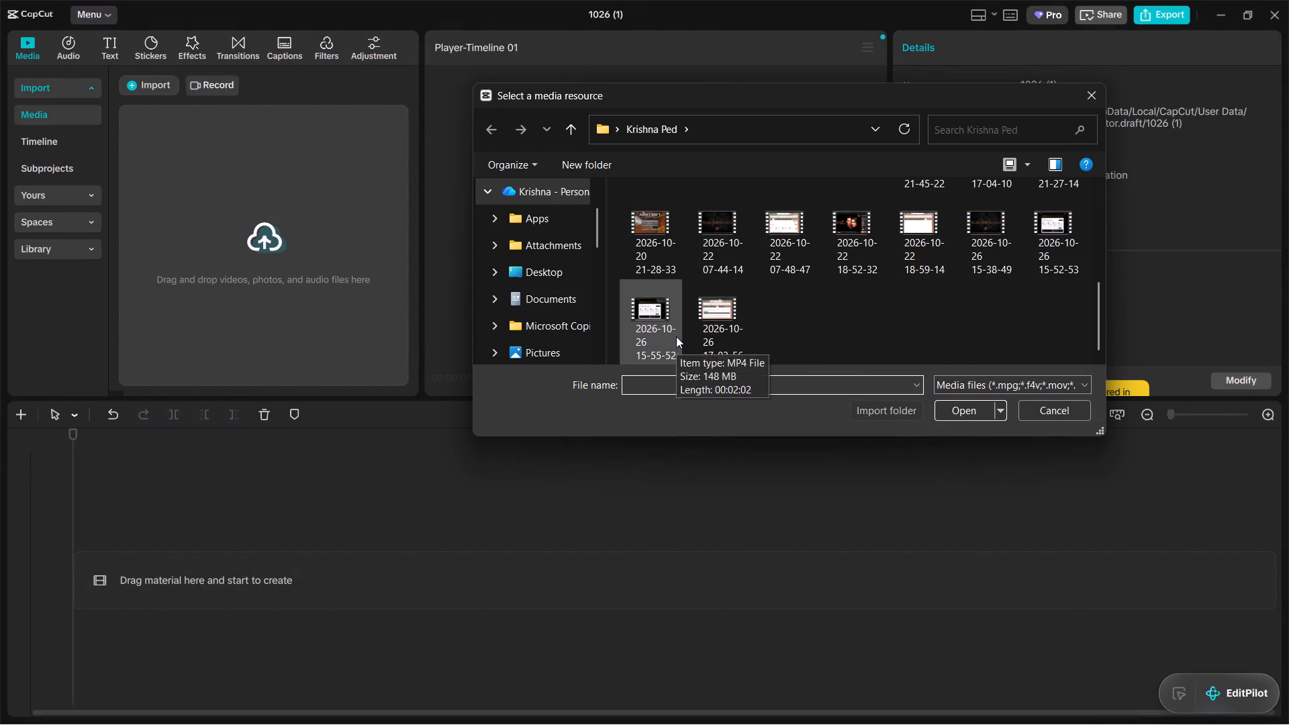
{"action": "double_click", "coordinate": [724, 309]}
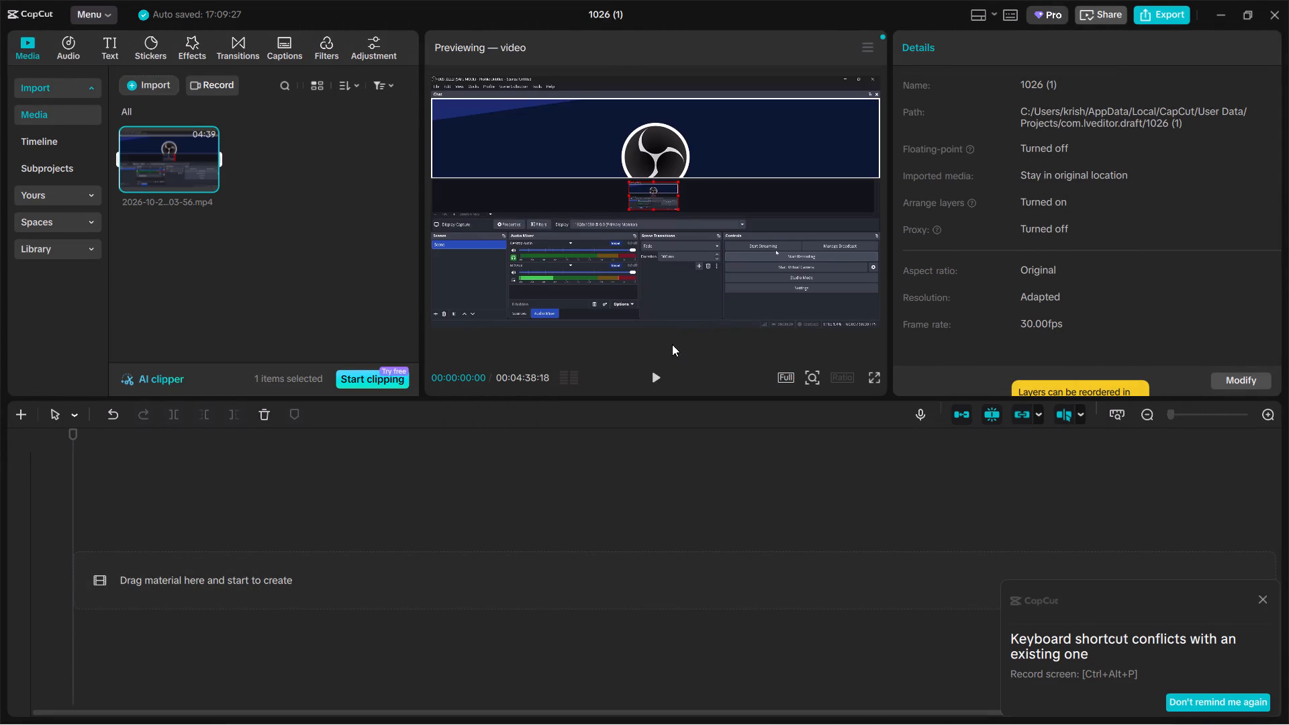
{"action": "left_click_drag", "start_coordinate": [164, 160], "coordinate": [158, 563]}
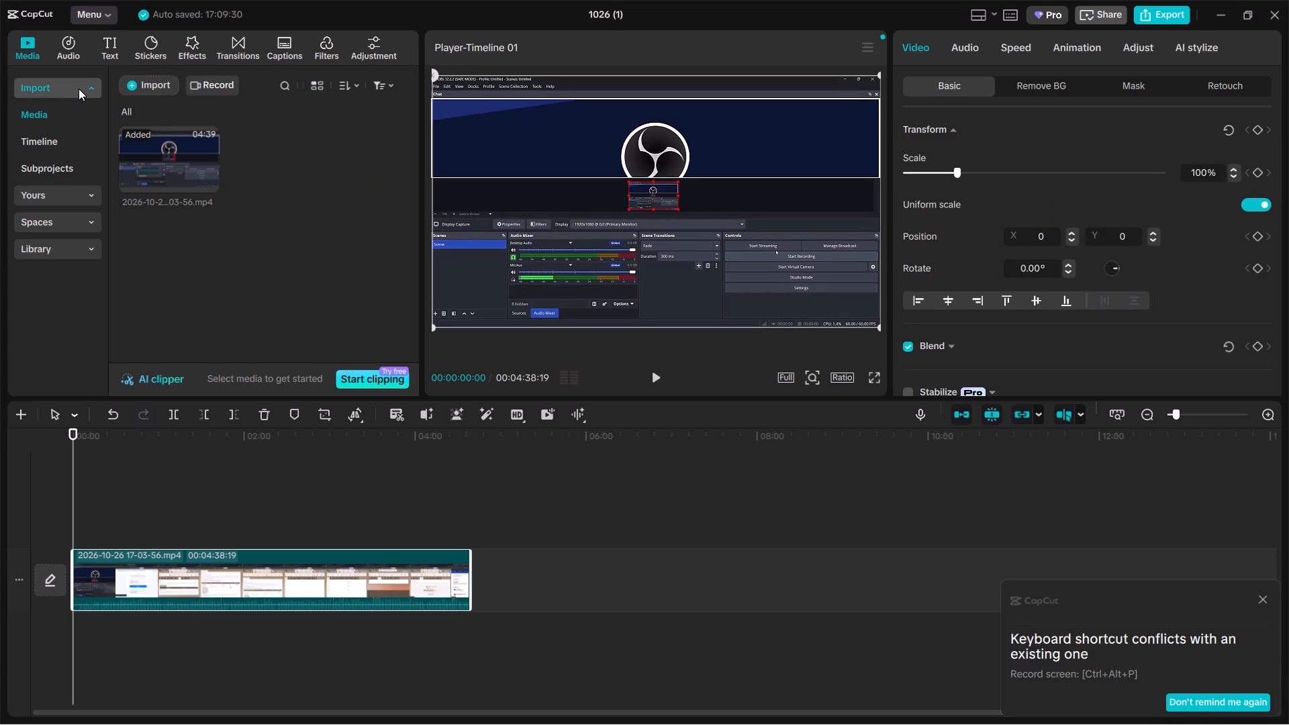
{"action": "left_click", "coordinate": [126, 90]}
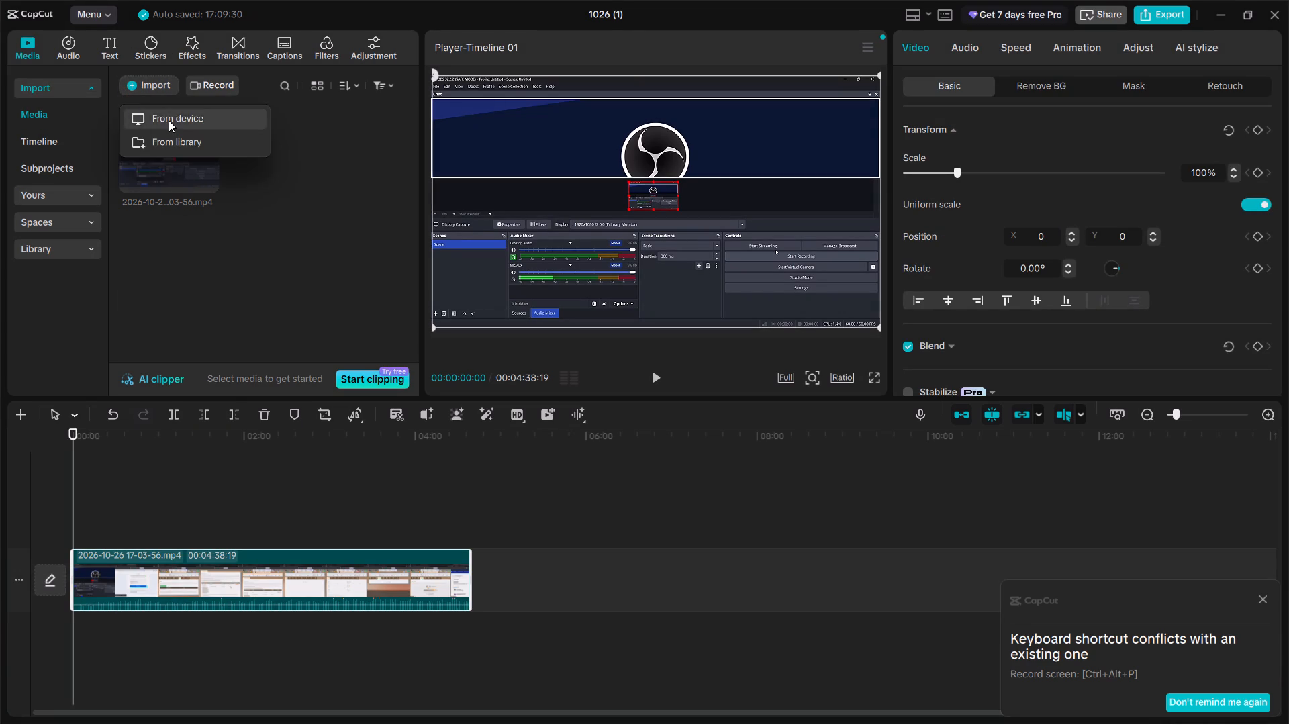
{"action": "left_click", "coordinate": [169, 120]}
{"action": "scroll", "coordinate": [544, 295], "scroll_direction": "down", "scroll_amount": 2}
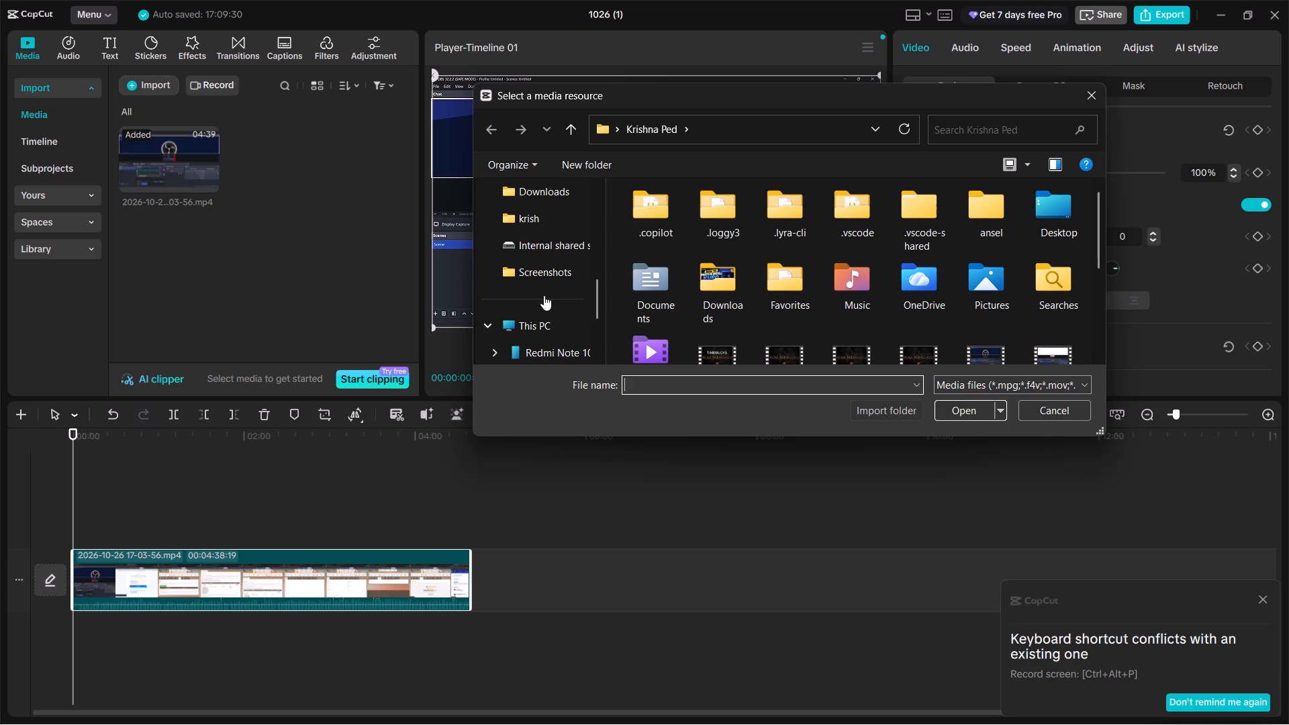
{"action": "left_click", "coordinate": [546, 350]}
{"action": "double_click", "coordinate": [649, 223]}
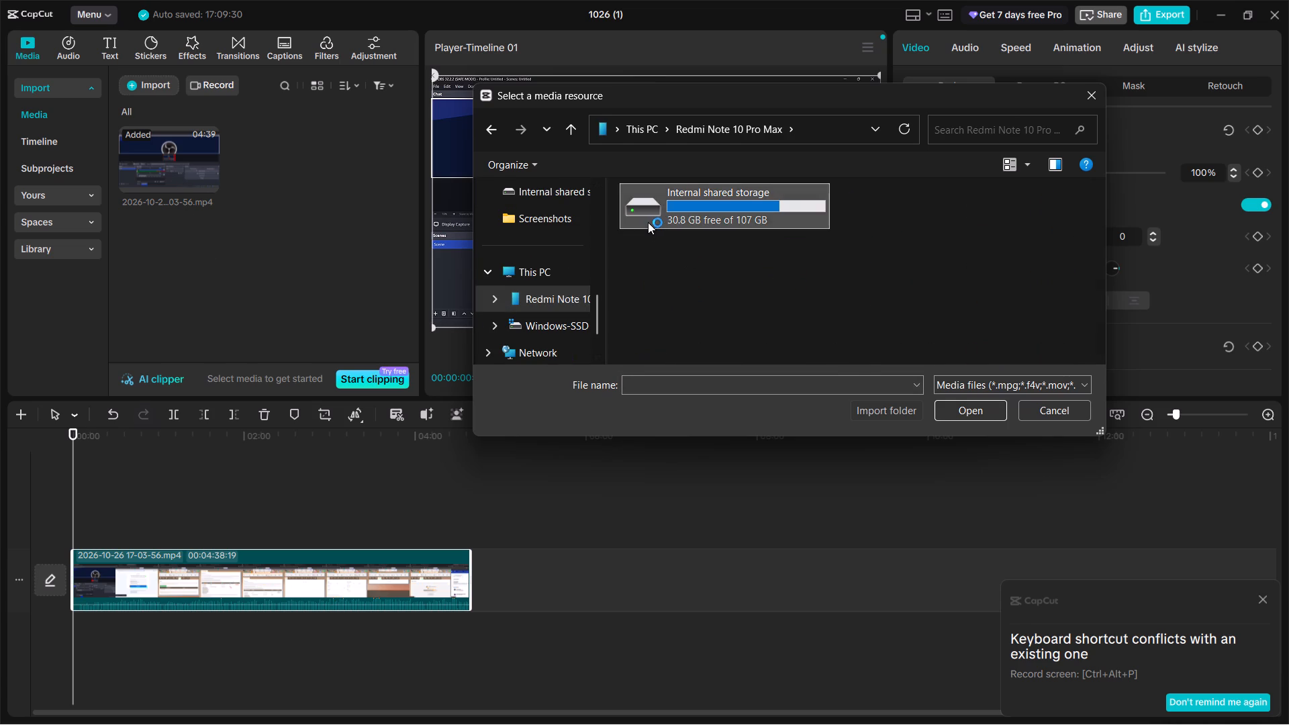
{"action": "double_click", "coordinate": [684, 289]}
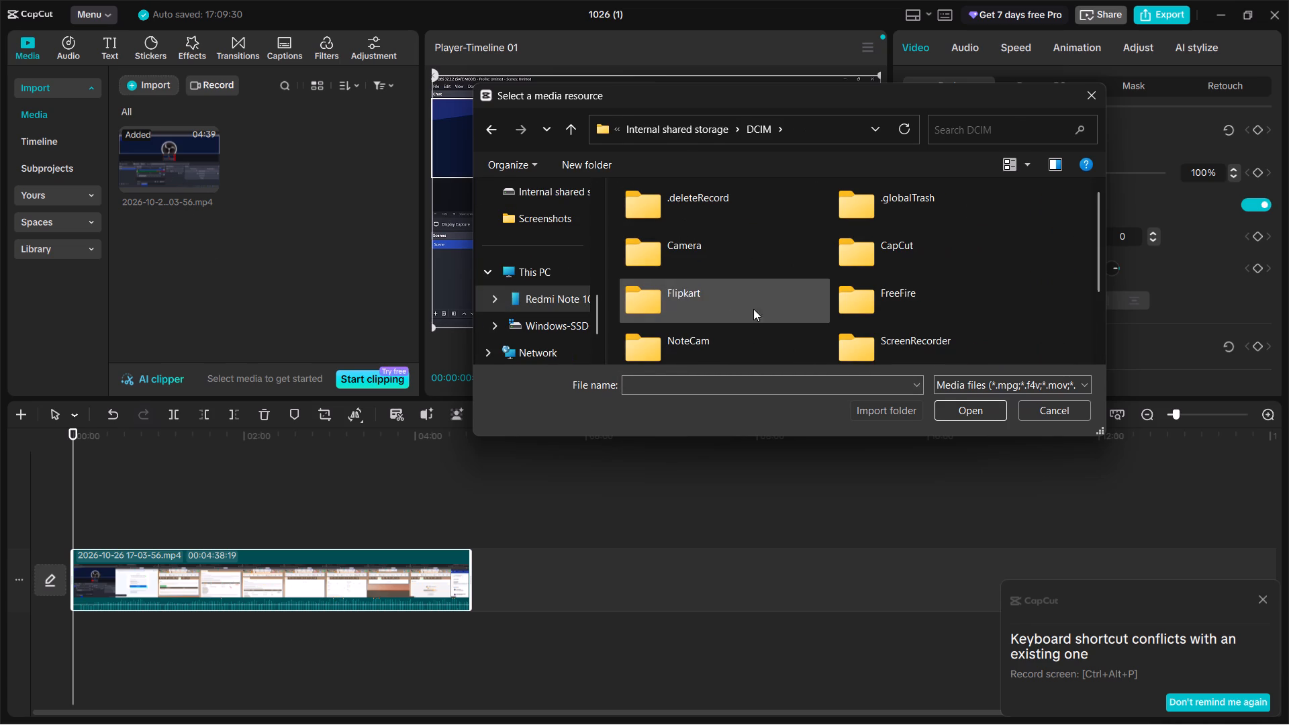
{"action": "scroll", "coordinate": [824, 284], "scroll_direction": "down", "scroll_amount": 6}
{"action": "double_click", "coordinate": [899, 230]}
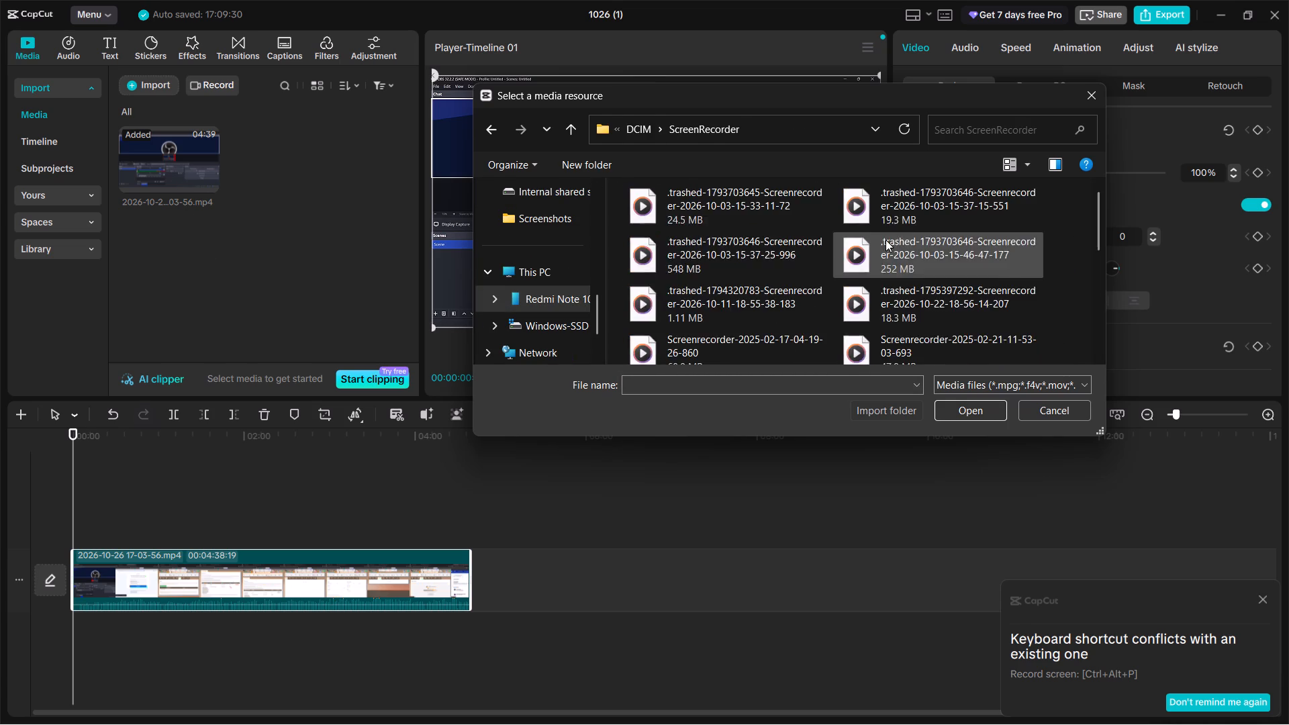
{"action": "scroll", "coordinate": [796, 272], "scroll_direction": "down", "scroll_amount": 13}
{"action": "double_click", "coordinate": [740, 335]}
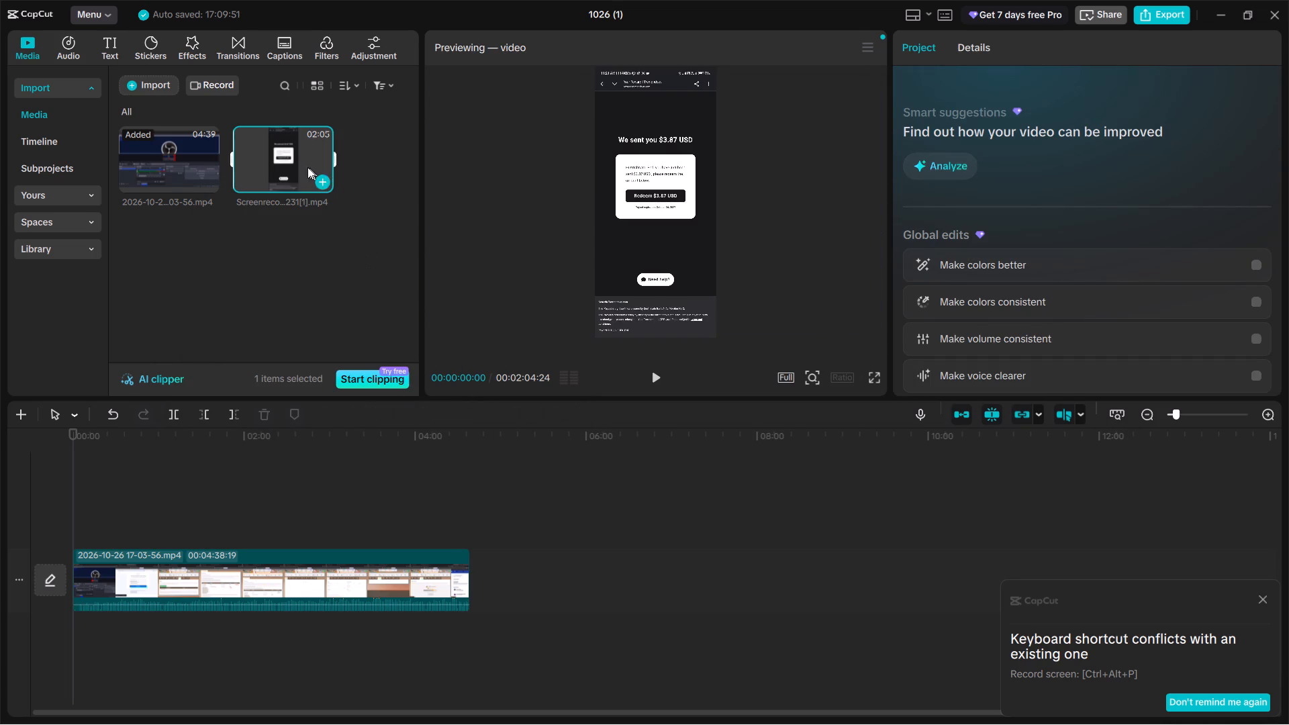
{"action": "left_click_drag", "start_coordinate": [298, 162], "coordinate": [462, 583]}
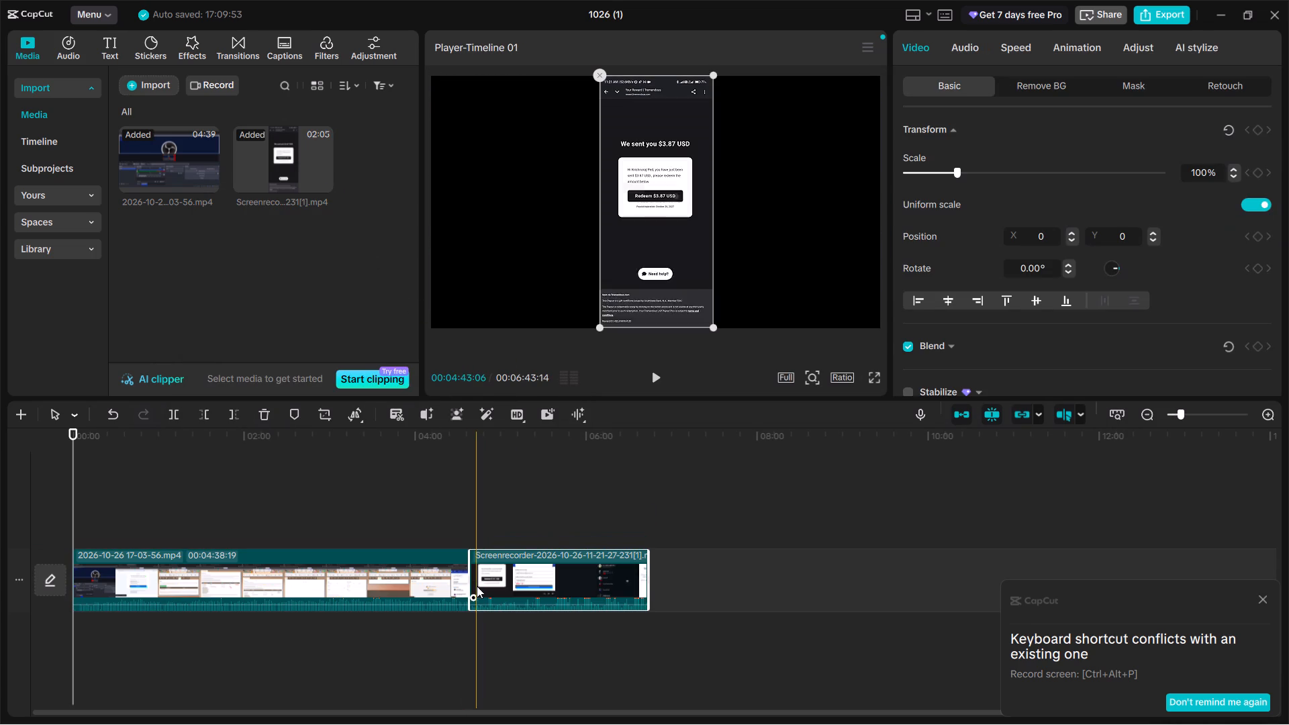
Record a voiceover starting at the junction between the two clips, using the USBAudio1.0 microphone.
{"action": "left_click", "coordinate": [471, 627]}
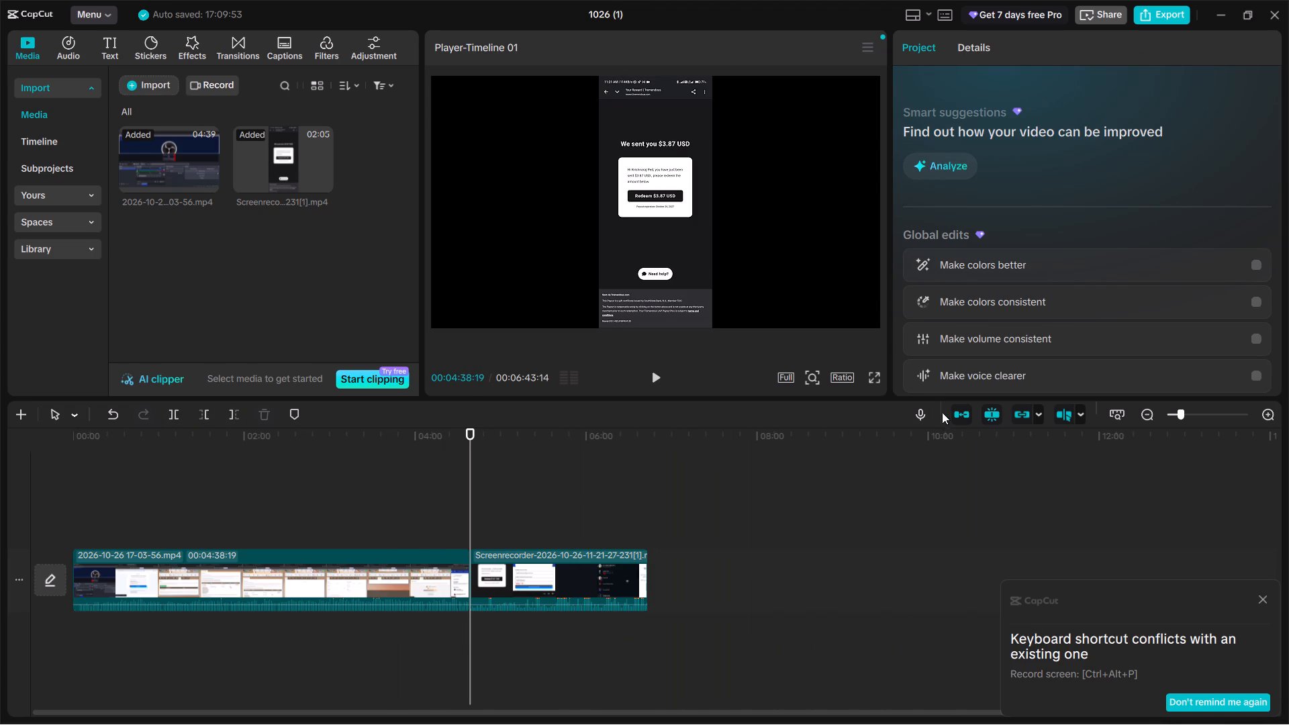
{"action": "left_click", "coordinate": [920, 420]}
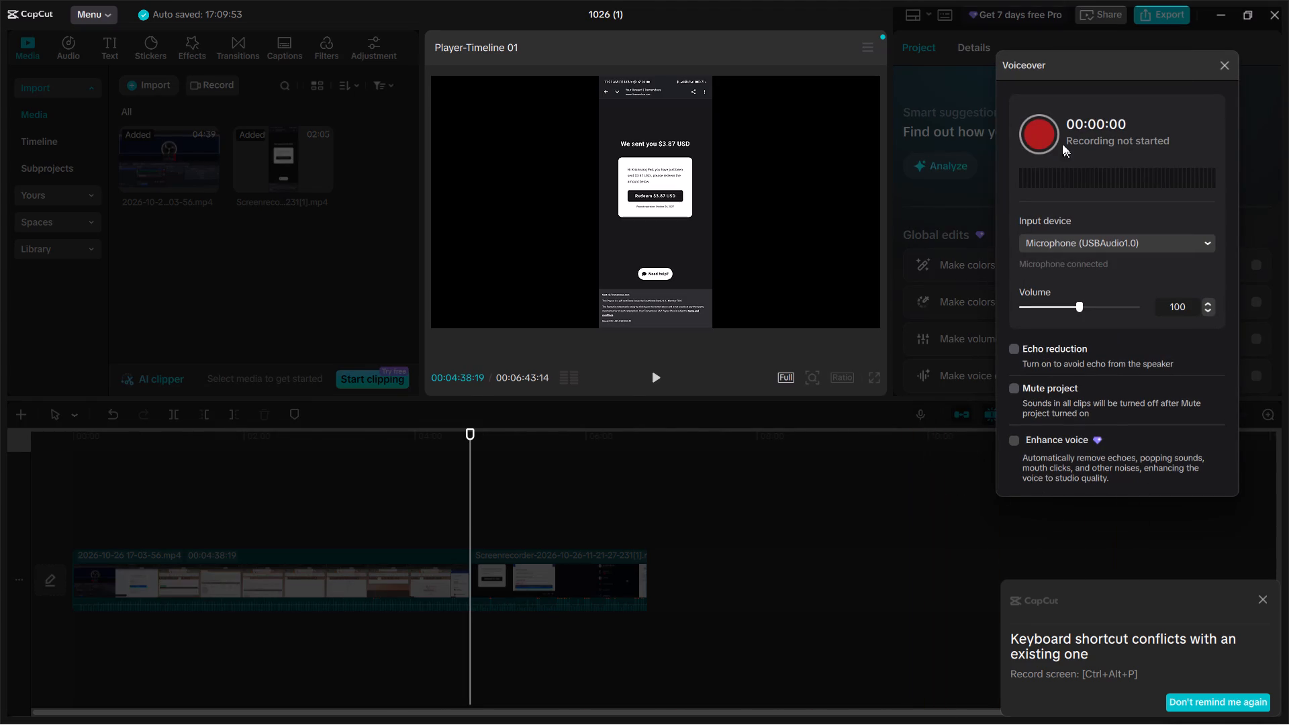
{"action": "left_click", "coordinate": [1045, 134]}
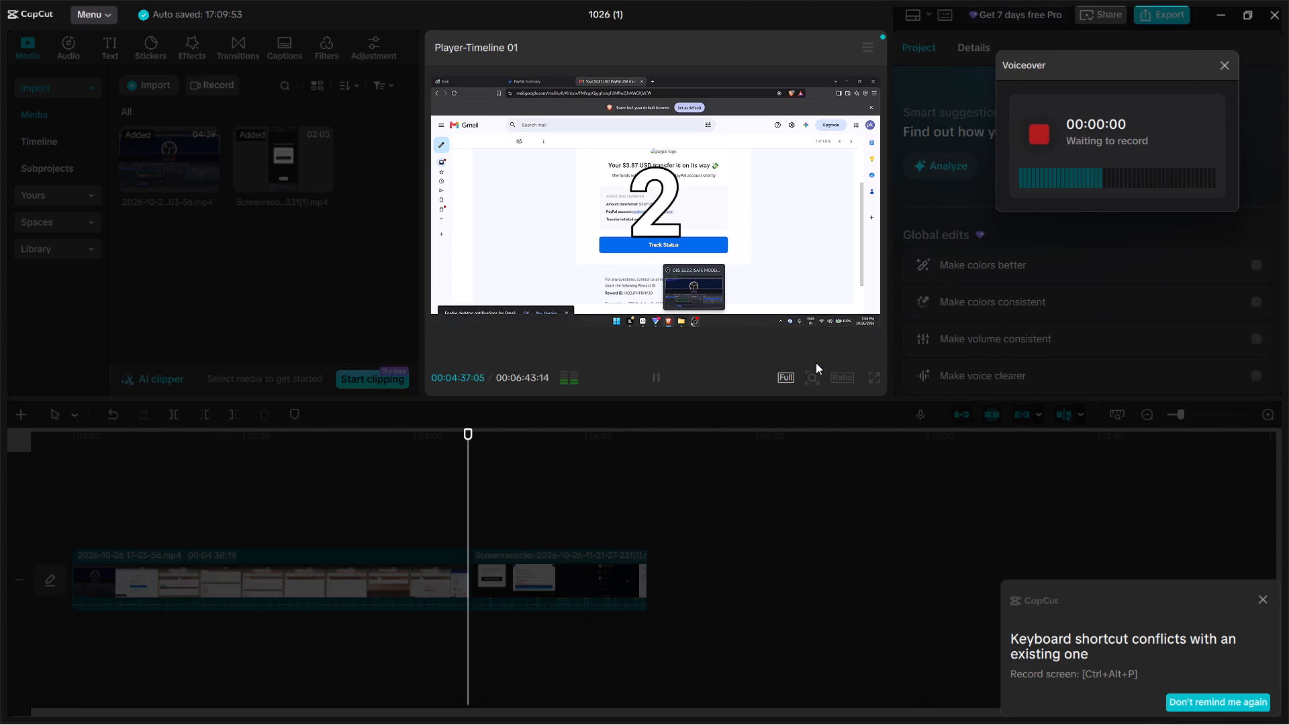
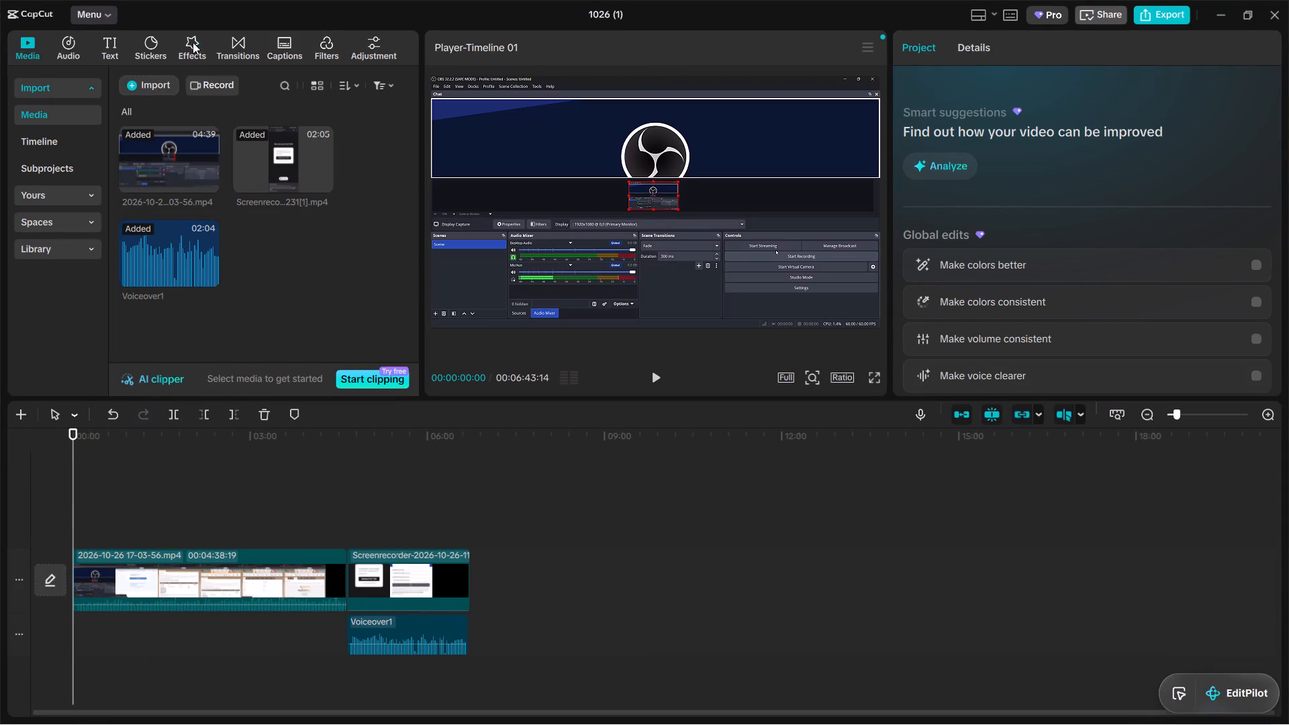
Open the sticker library and try to reload its content.
{"action": "left_click", "coordinate": [194, 52]}
{"action": "left_click", "coordinate": [146, 46]}
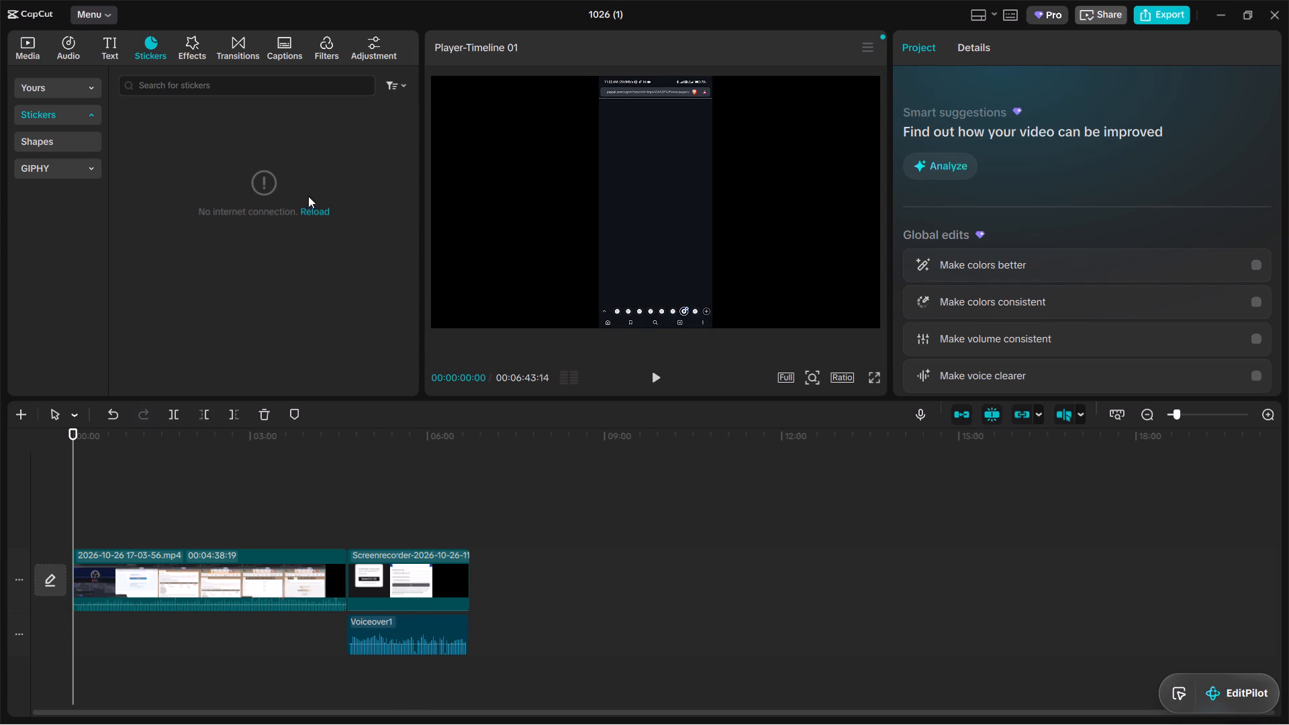
{"action": "left_click", "coordinate": [317, 212]}
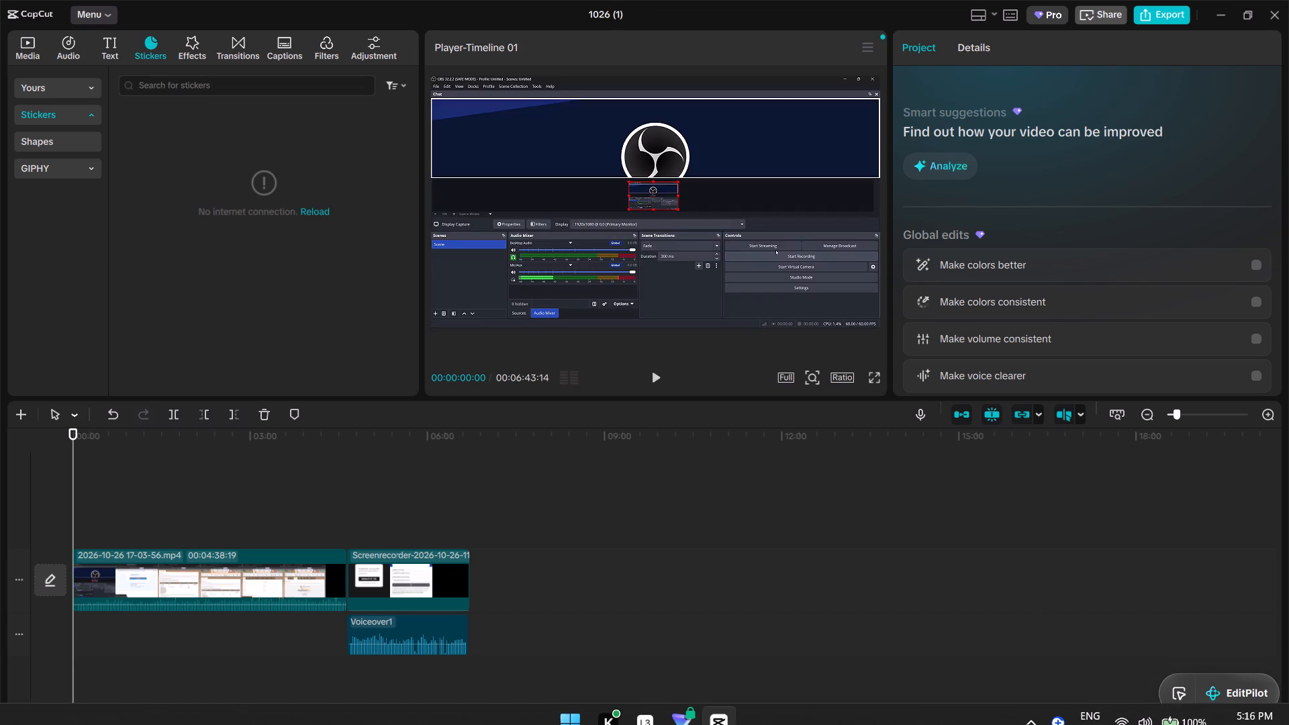
Switch to Proton VPN and change the connection to another free server.
{"action": "left_click", "coordinate": [689, 716]}
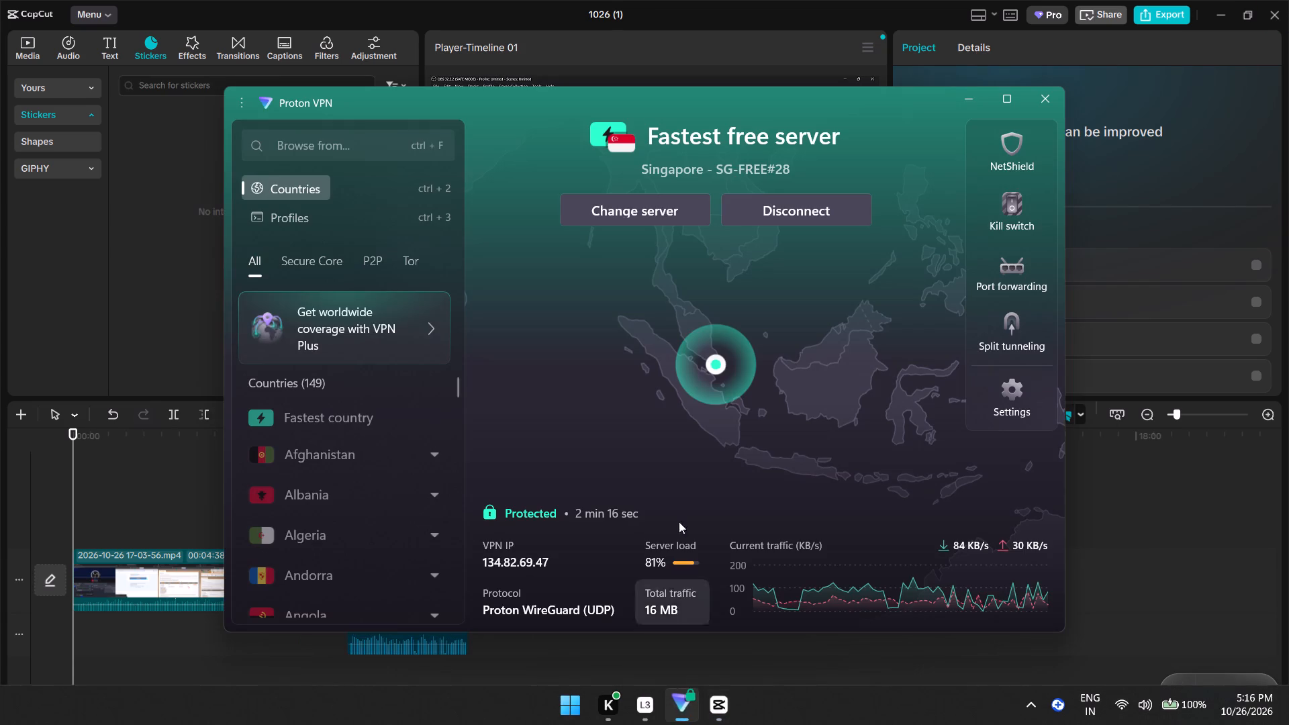
{"action": "left_click", "coordinate": [636, 212]}
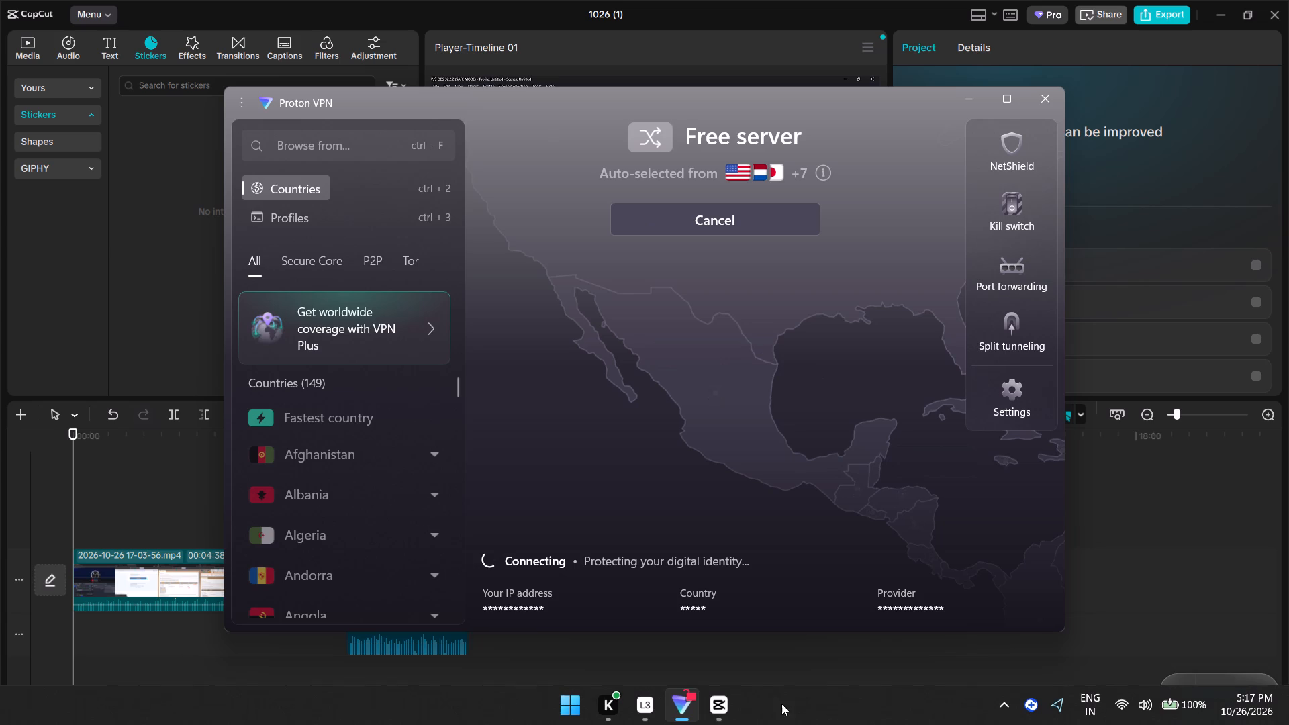
Return to CapCut, close the 1026 (1) project, and exit the application.
{"action": "left_click", "coordinate": [712, 720]}
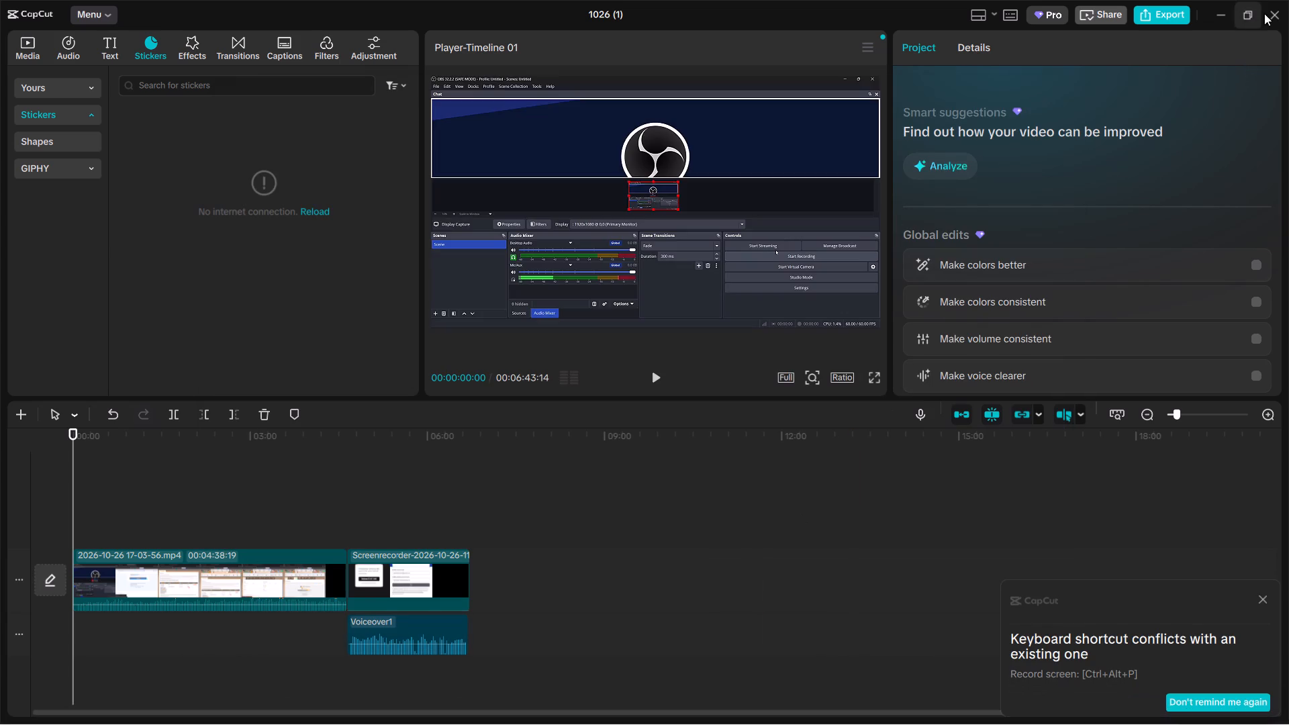
{"action": "left_click", "coordinate": [1267, 7]}
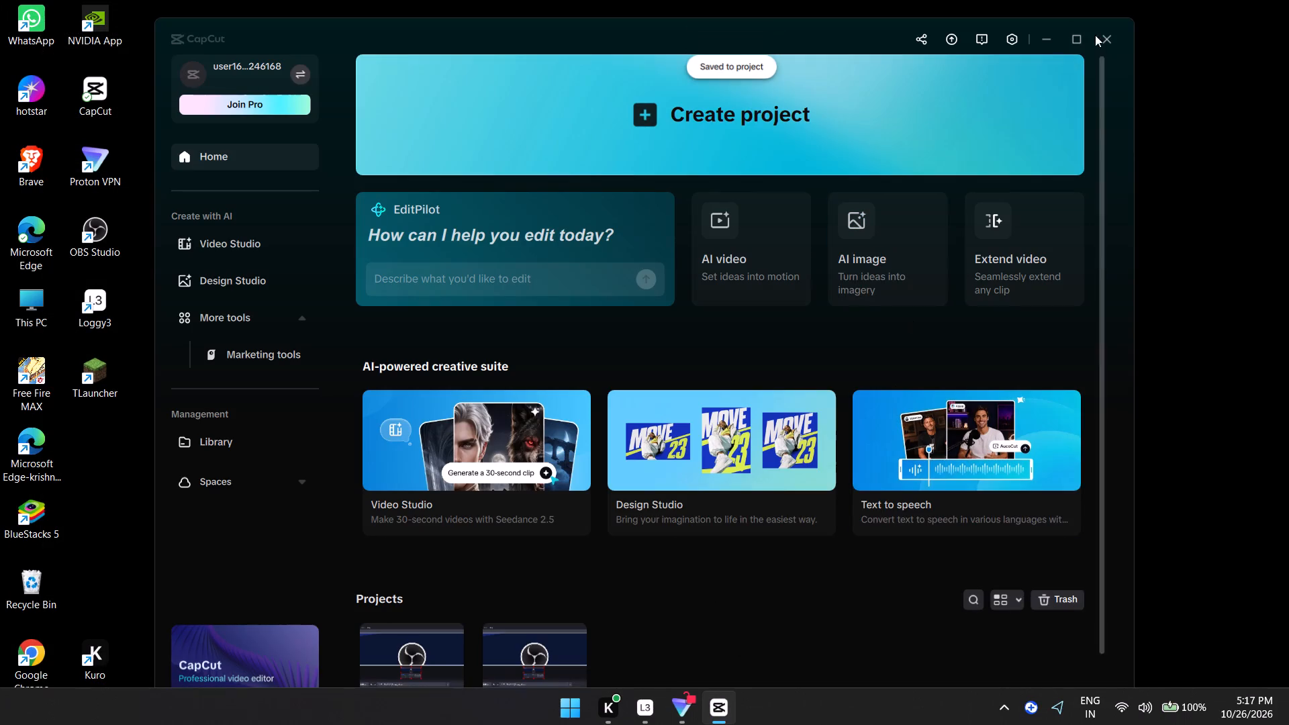
{"action": "left_click", "coordinate": [1102, 31]}
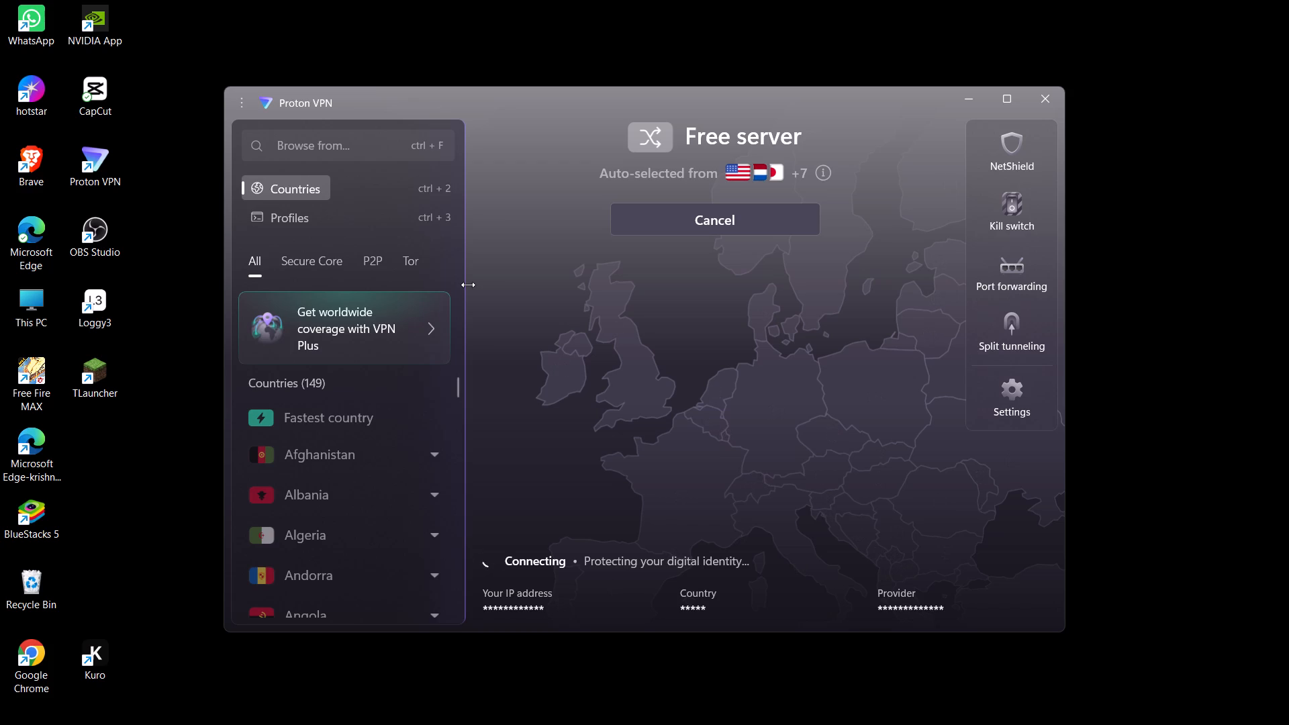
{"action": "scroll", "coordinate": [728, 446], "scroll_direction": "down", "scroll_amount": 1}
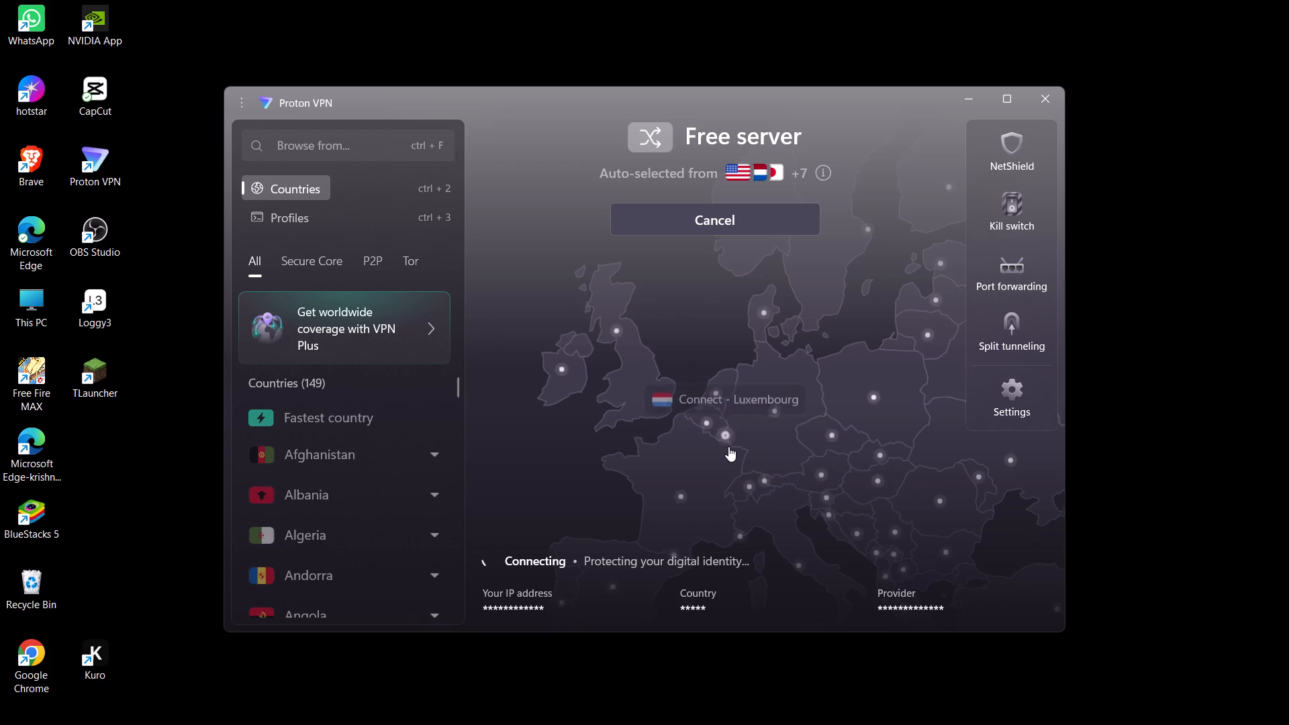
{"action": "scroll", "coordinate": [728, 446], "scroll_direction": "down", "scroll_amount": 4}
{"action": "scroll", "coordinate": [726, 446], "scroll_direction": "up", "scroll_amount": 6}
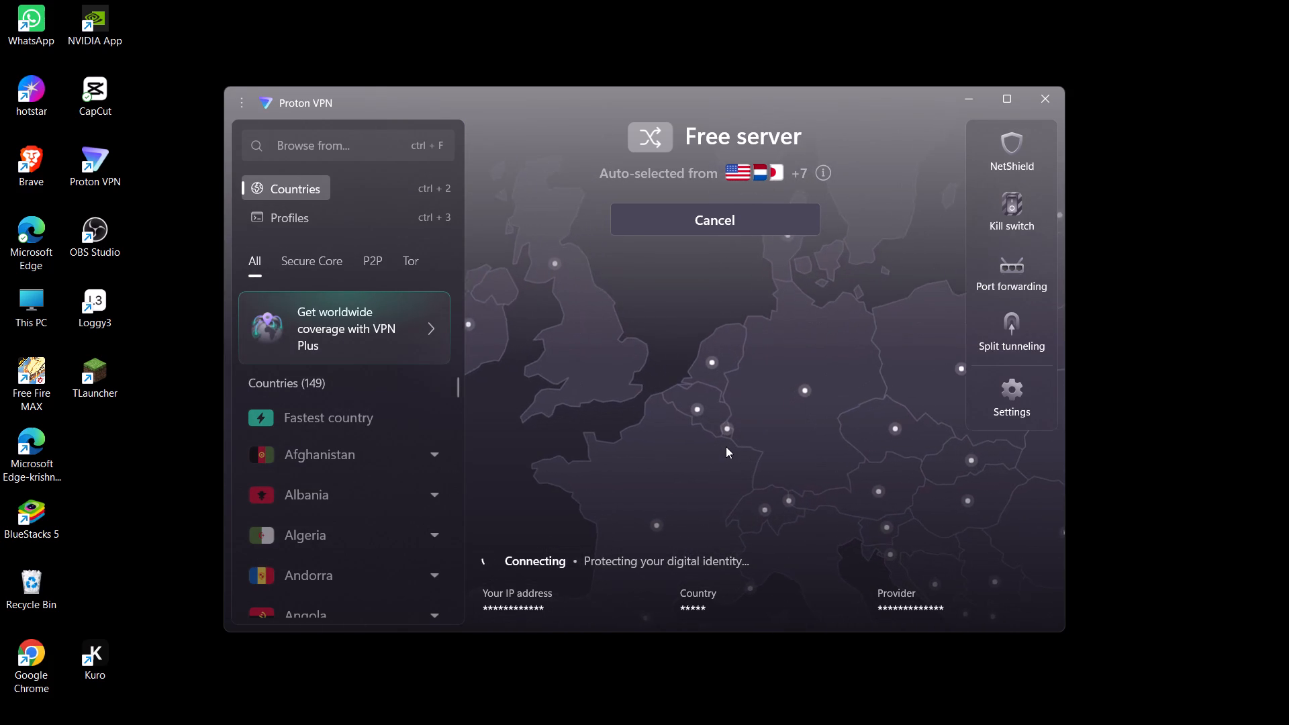
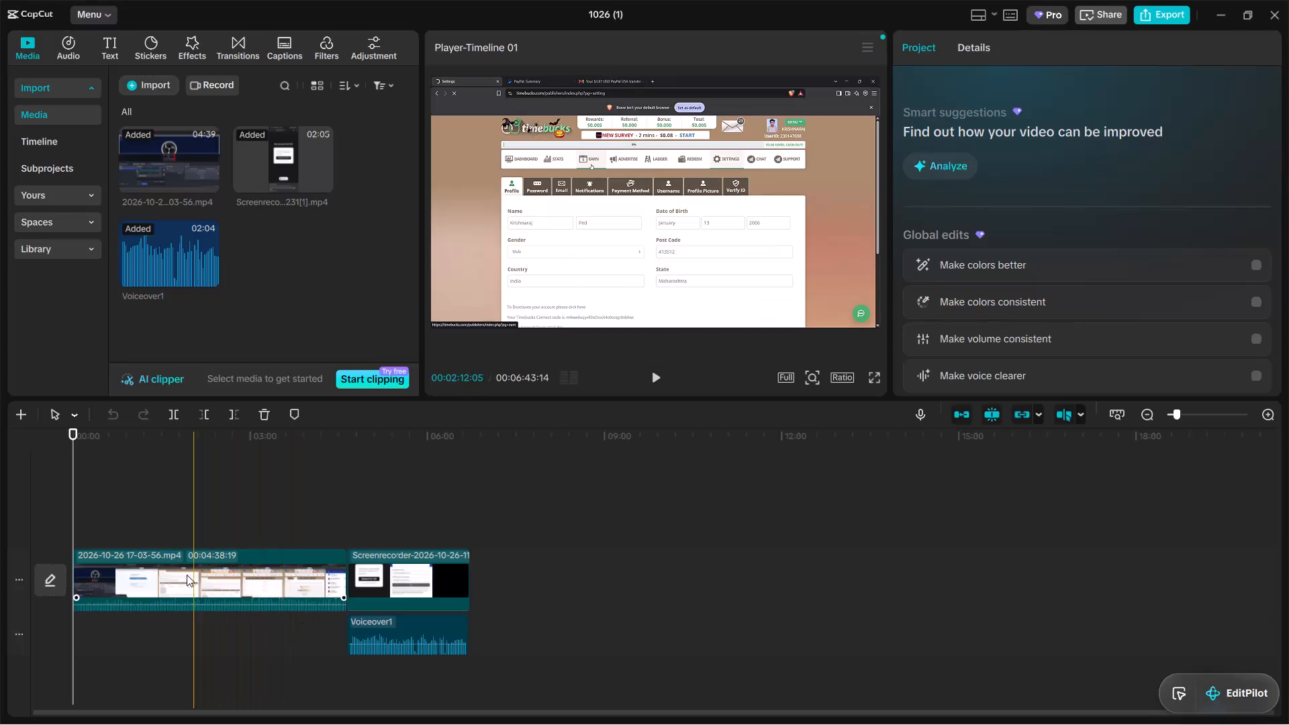
Position the playhead at about 00:02:26:25 in the computer recording, where the profile form shows its filled fields.
{"action": "left_click", "coordinate": [197, 50]}
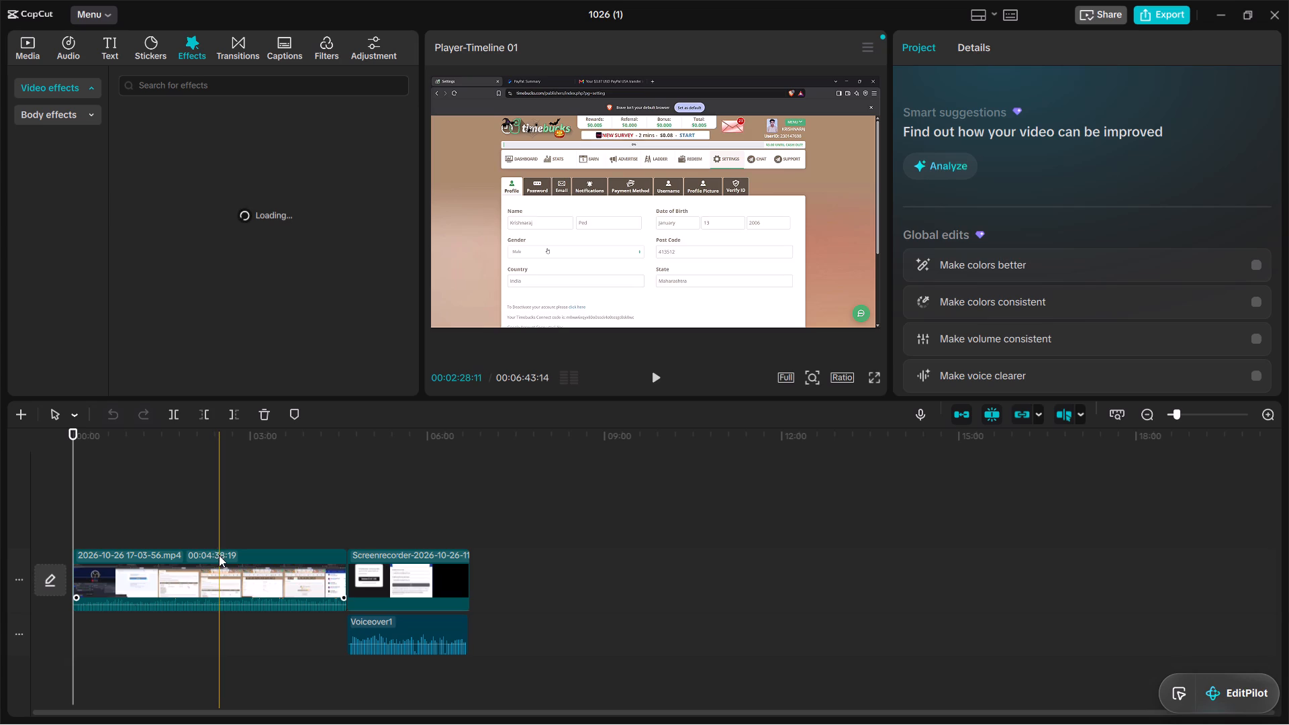
{"action": "left_click", "coordinate": [216, 553]}
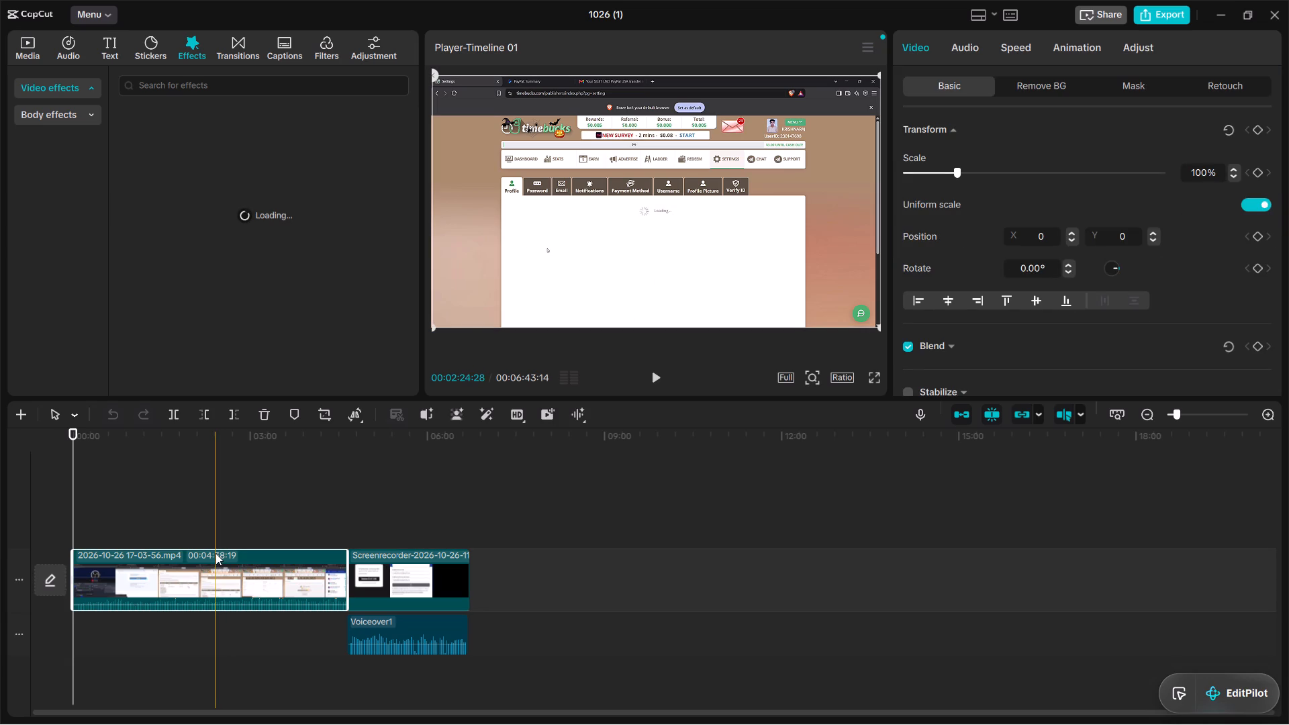
{"action": "left_click", "coordinate": [216, 553]}
{"action": "left_click", "coordinate": [212, 539]}
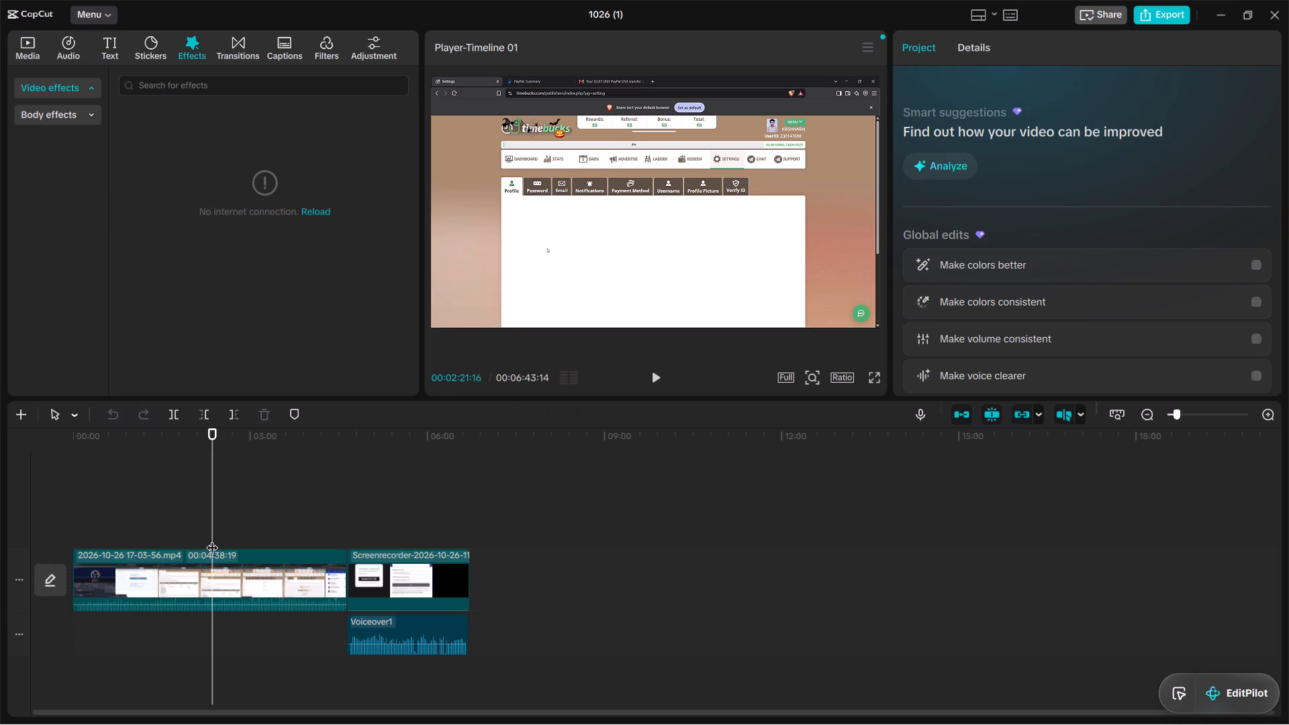
{"action": "left_click", "coordinate": [220, 530]}
{"action": "left_click_drag", "start_coordinate": [220, 530], "coordinate": [218, 534]}
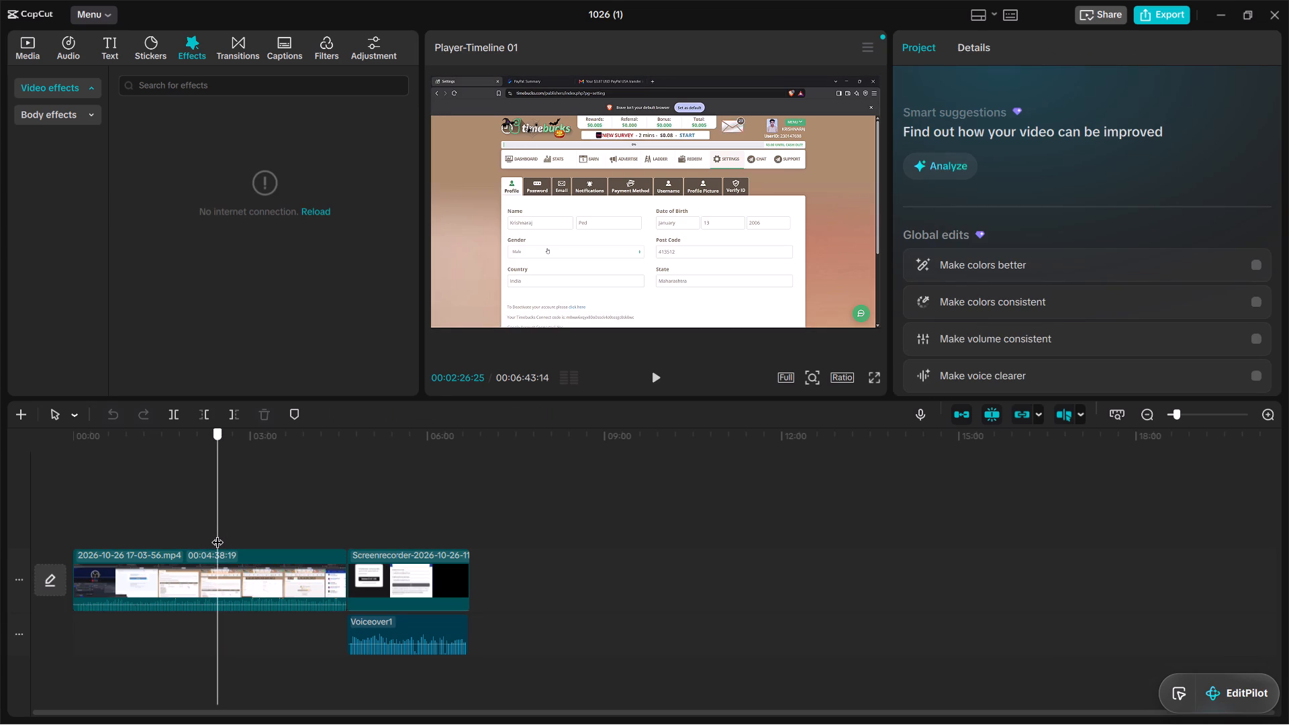
{"action": "left_click_drag", "start_coordinate": [218, 534], "coordinate": [218, 536]}
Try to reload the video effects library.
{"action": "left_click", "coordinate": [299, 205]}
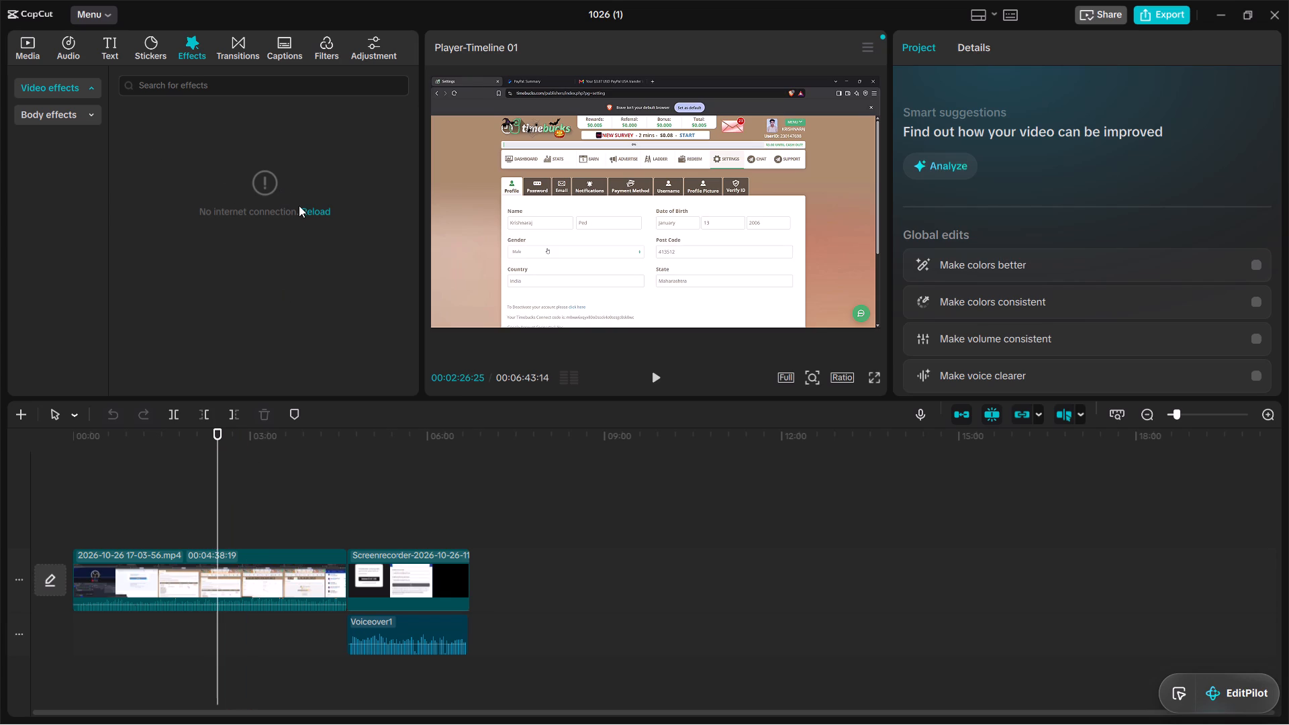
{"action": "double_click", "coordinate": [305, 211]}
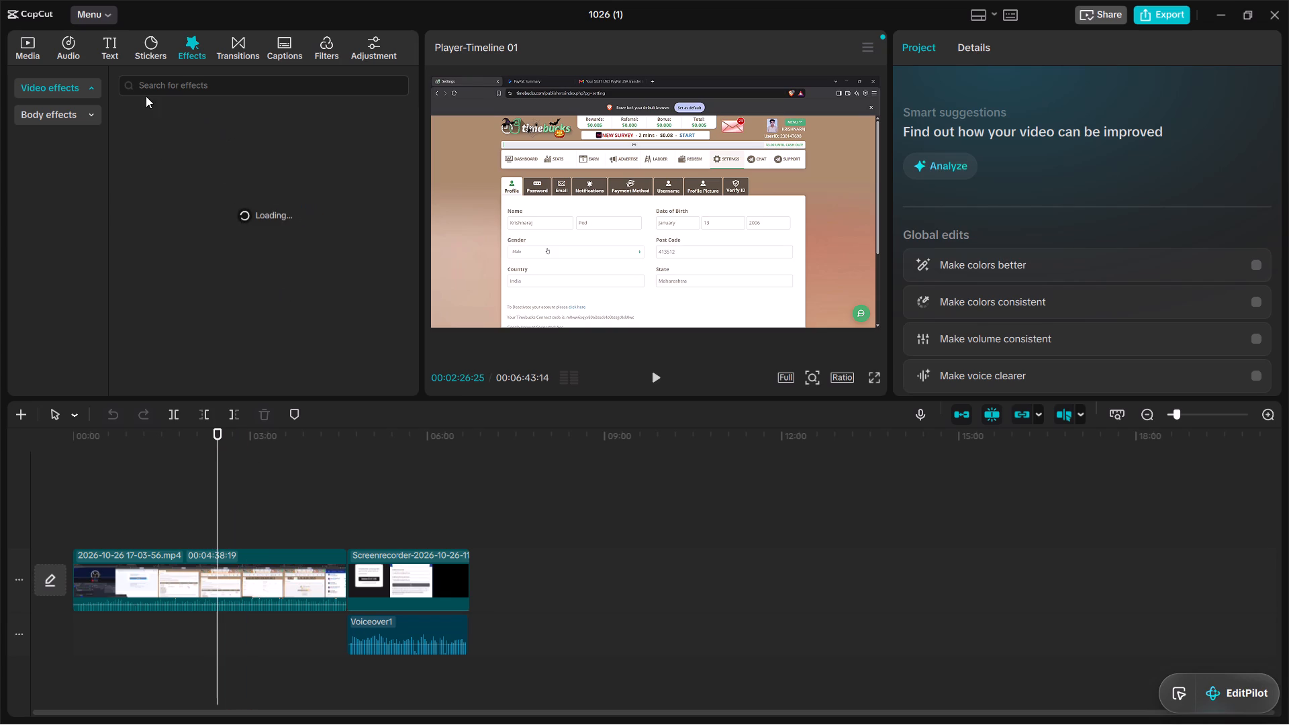
Open the sticker library, look at its Yours section, and try to load the online stickers.
{"action": "left_click", "coordinate": [160, 46]}
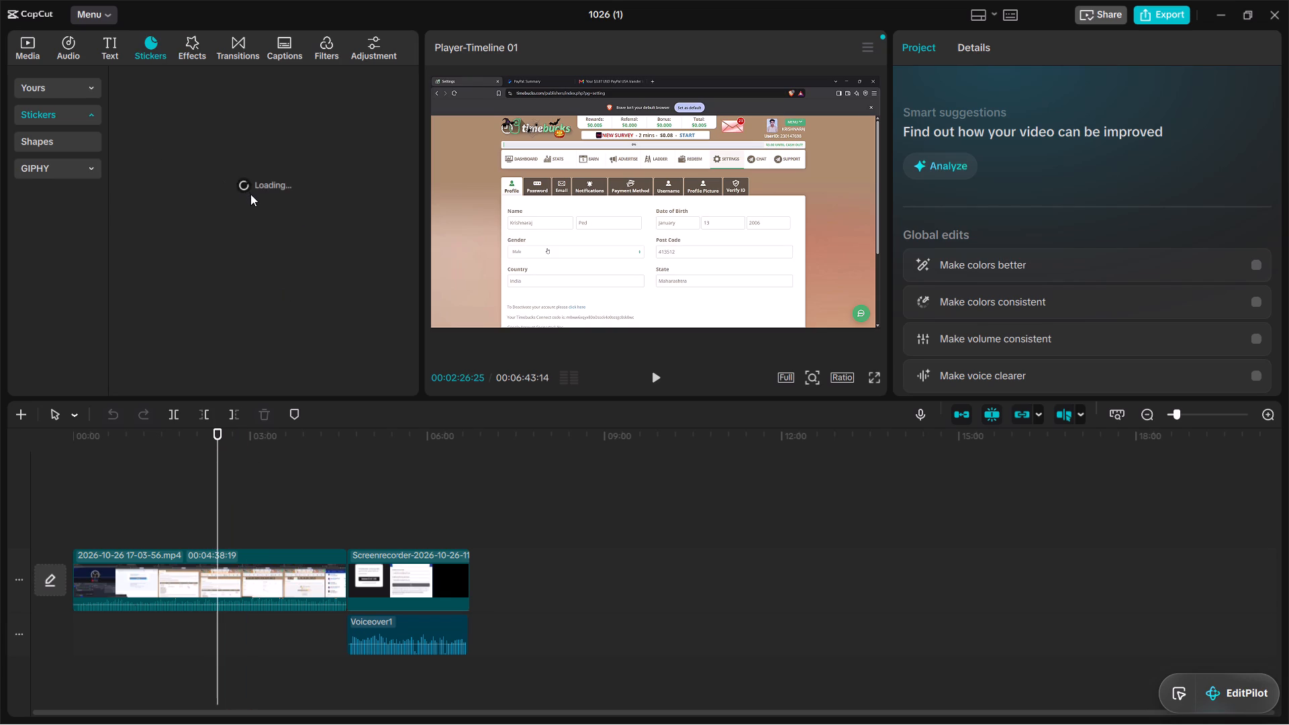
{"action": "left_click", "coordinate": [68, 80]}
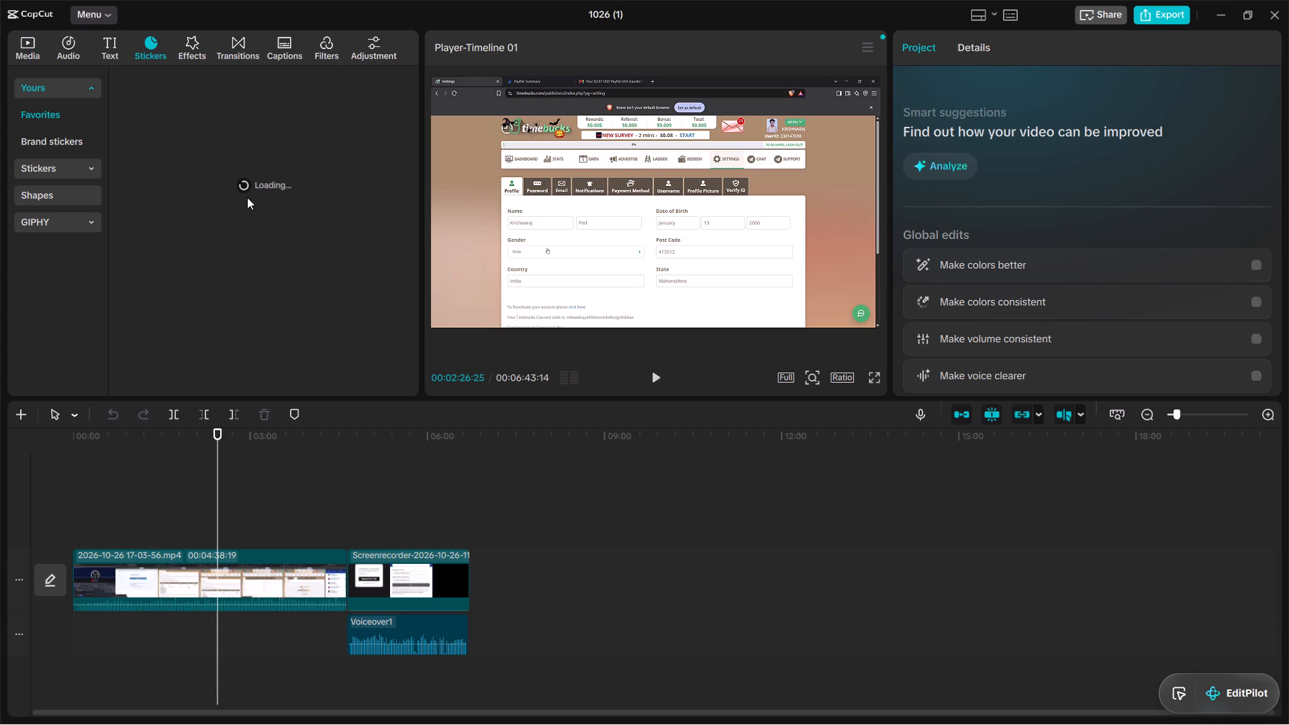
{"action": "left_click", "coordinate": [341, 220]}
{"action": "left_click", "coordinate": [316, 217]}
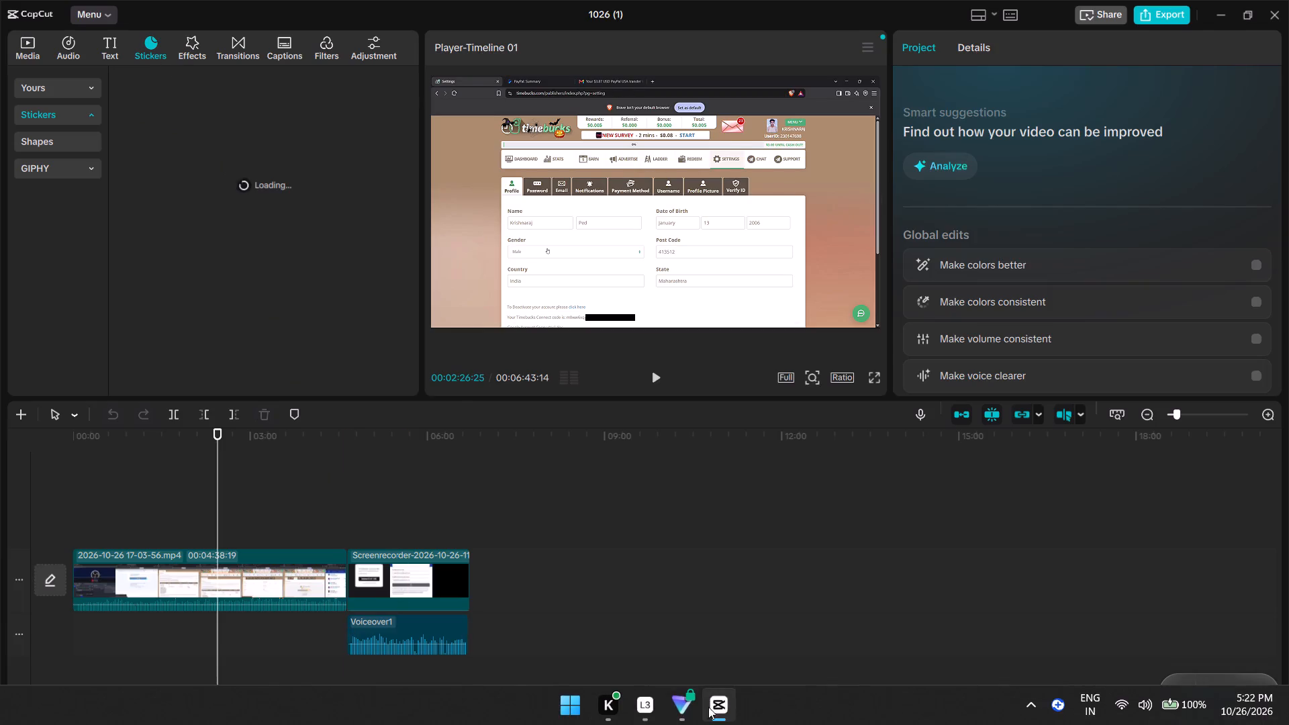
Check the server connection in Proton VPN, return to CapCut, and reload the sticker library.
{"action": "left_click", "coordinate": [681, 710]}
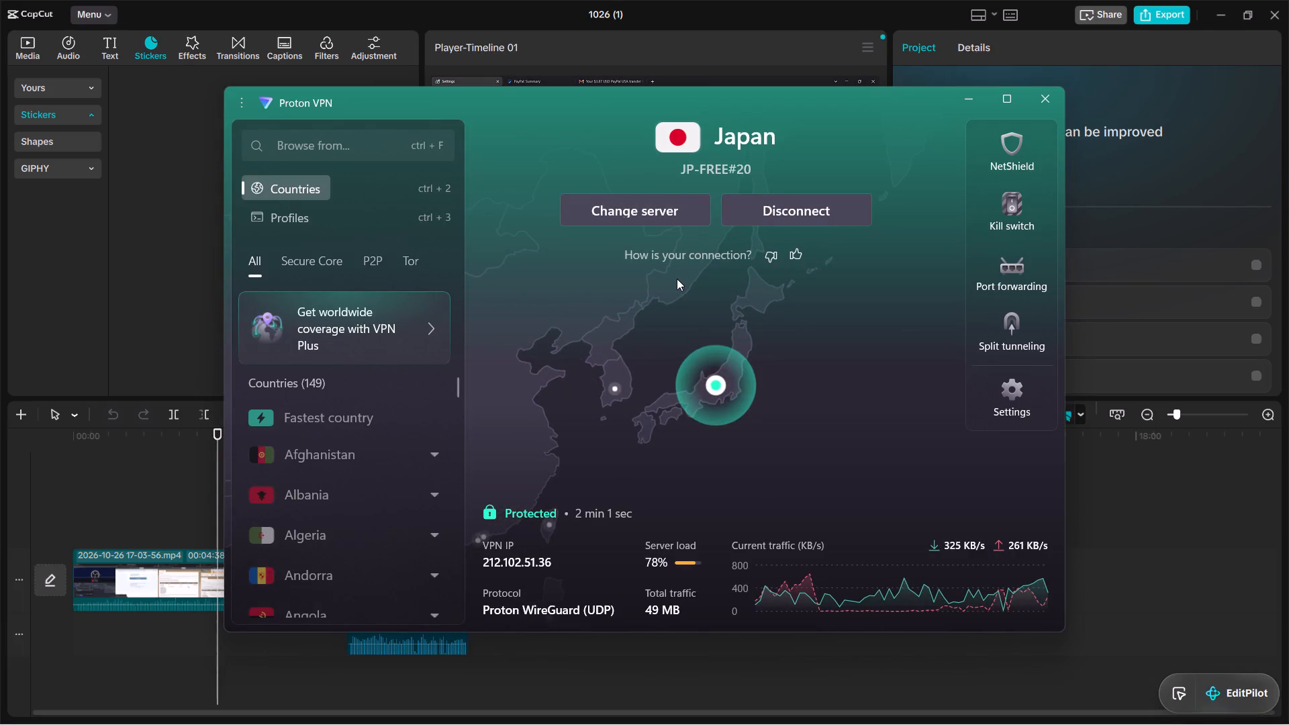
{"action": "left_click", "coordinate": [959, 97]}
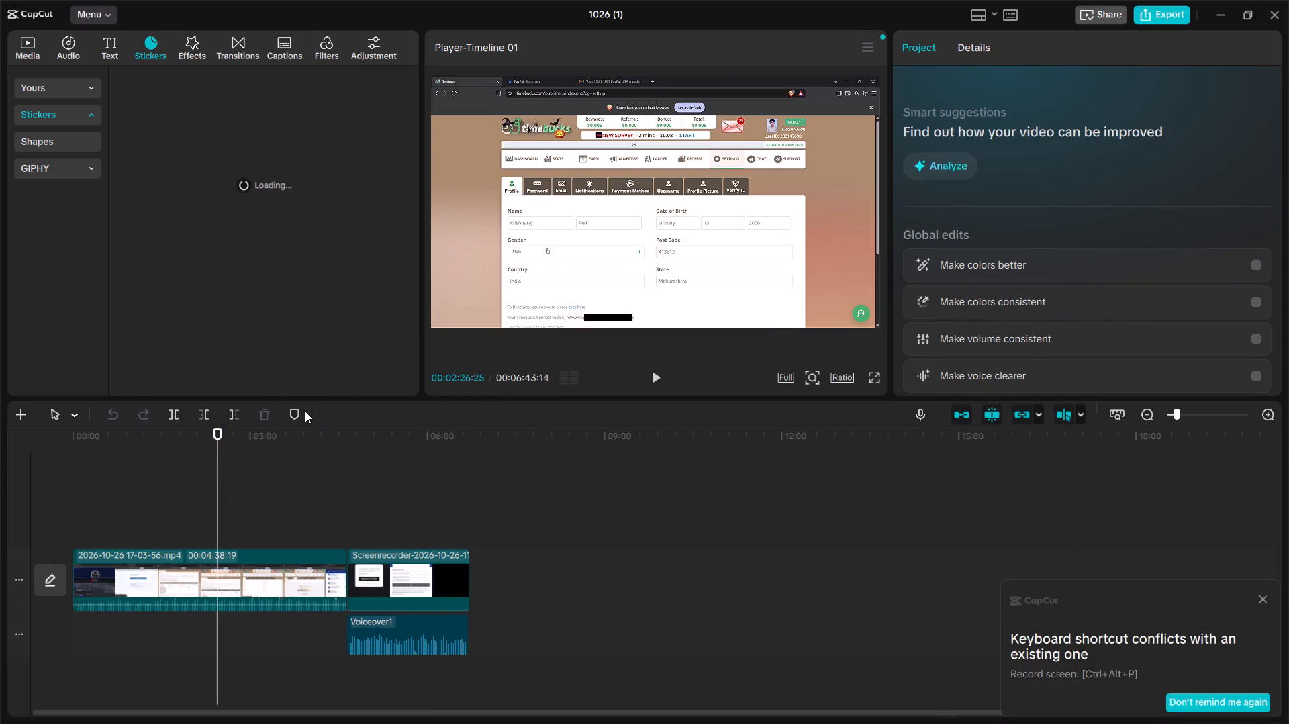
{"action": "left_click", "coordinate": [307, 213]}
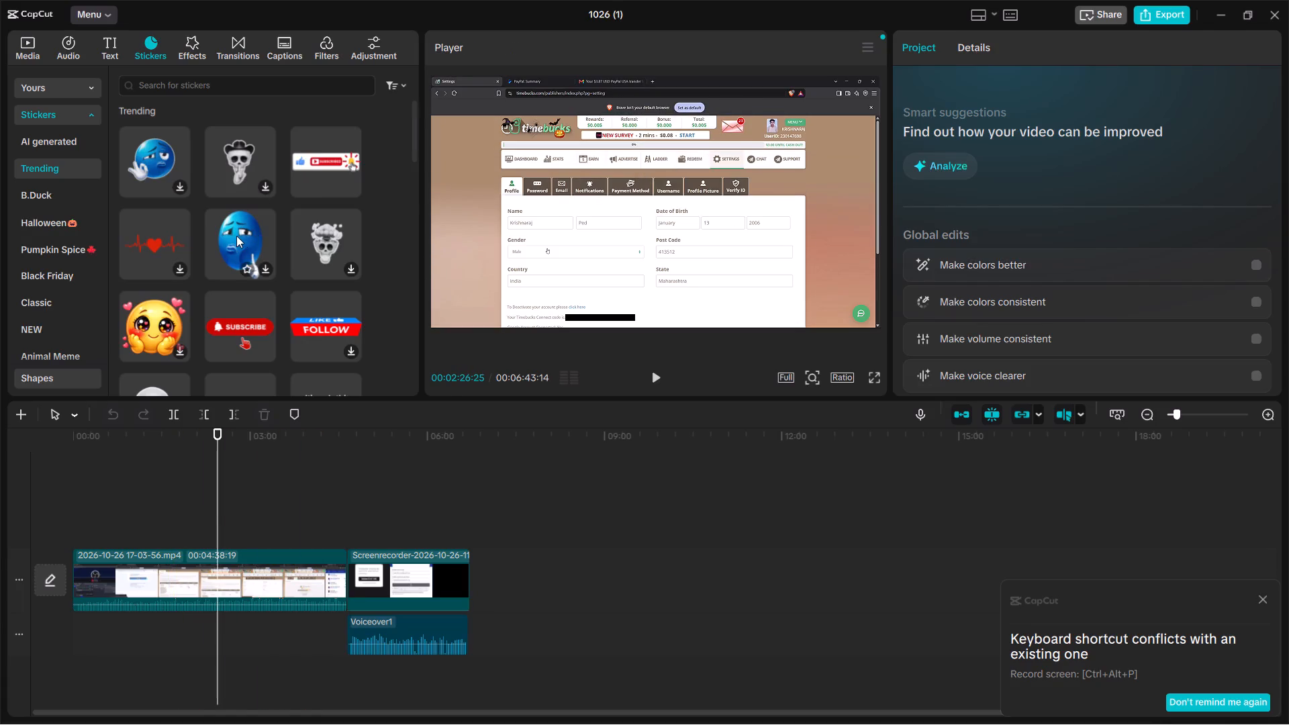
Browse the trending stickers and preview the blue-face emoji with the OK hand.
{"action": "scroll", "coordinate": [236, 239], "scroll_direction": "down", "scroll_amount": 3}
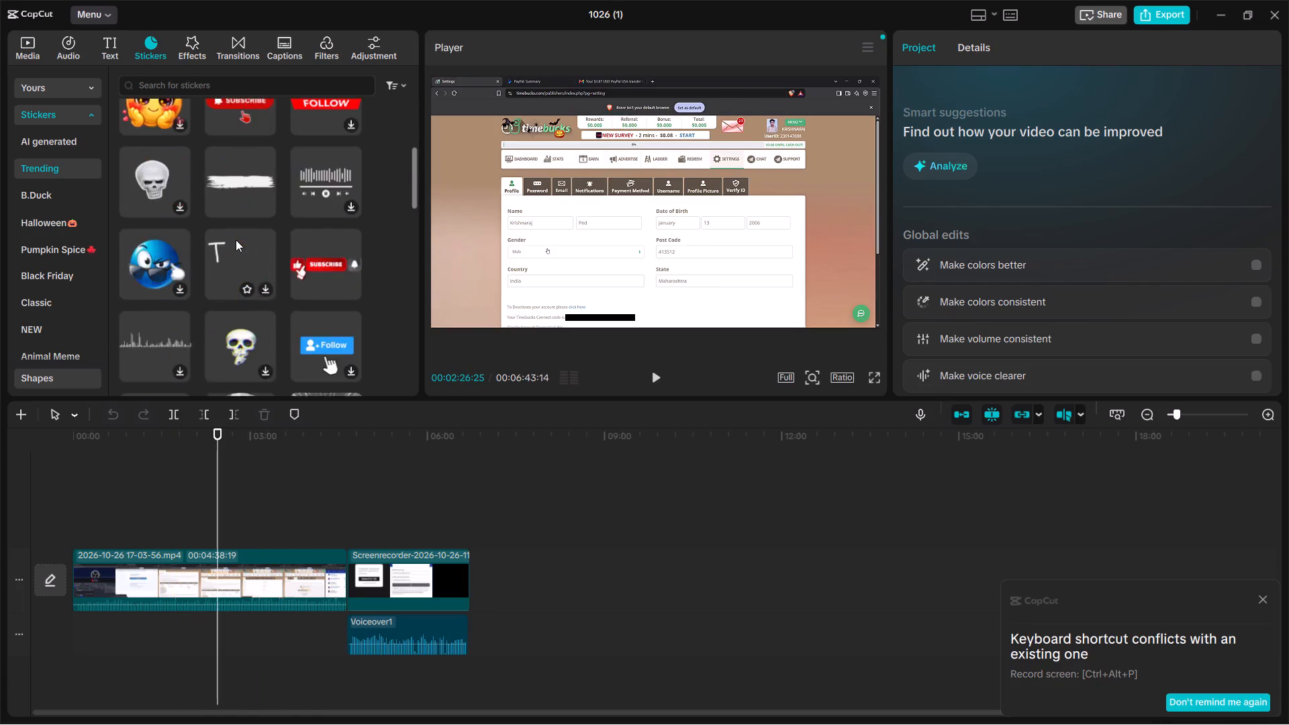
{"action": "scroll", "coordinate": [236, 240], "scroll_direction": "down", "scroll_amount": 2}
{"action": "scroll", "coordinate": [236, 240], "scroll_direction": "up", "scroll_amount": 5}
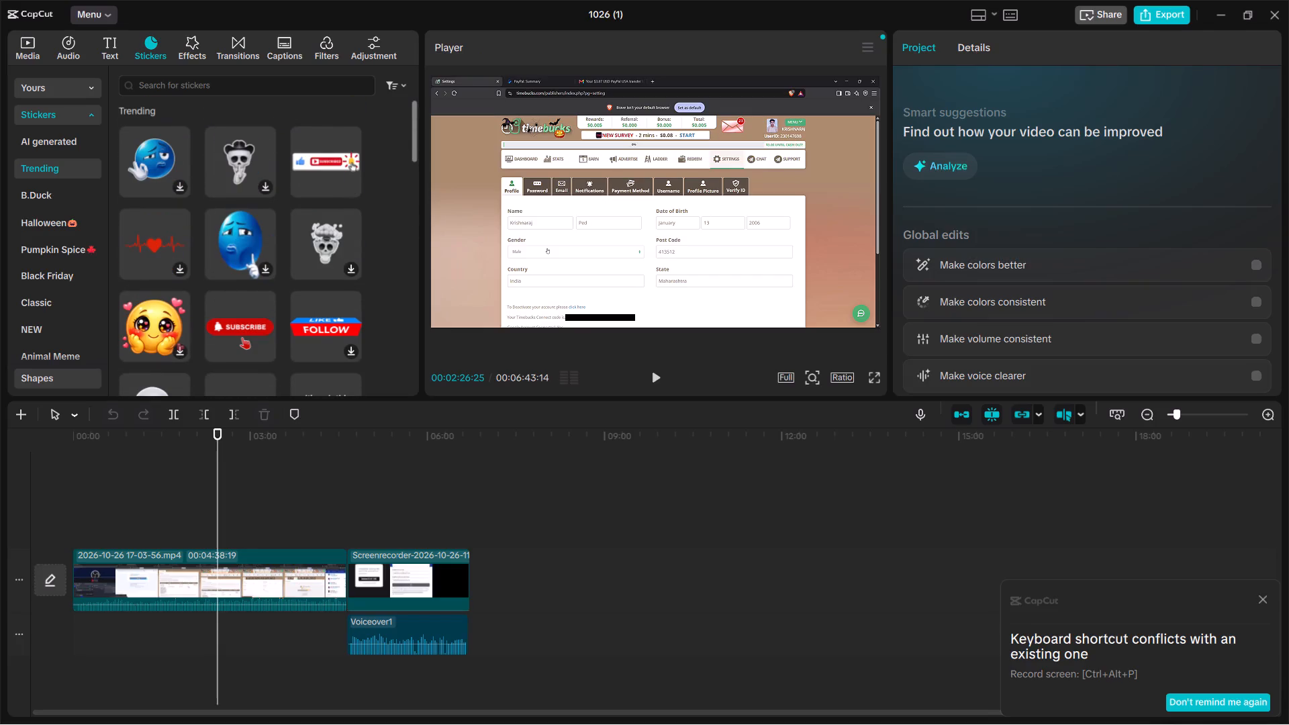
{"action": "left_click", "coordinate": [253, 84]}
{"action": "left_click", "coordinate": [230, 190]}
{"action": "left_click", "coordinate": [177, 184]}
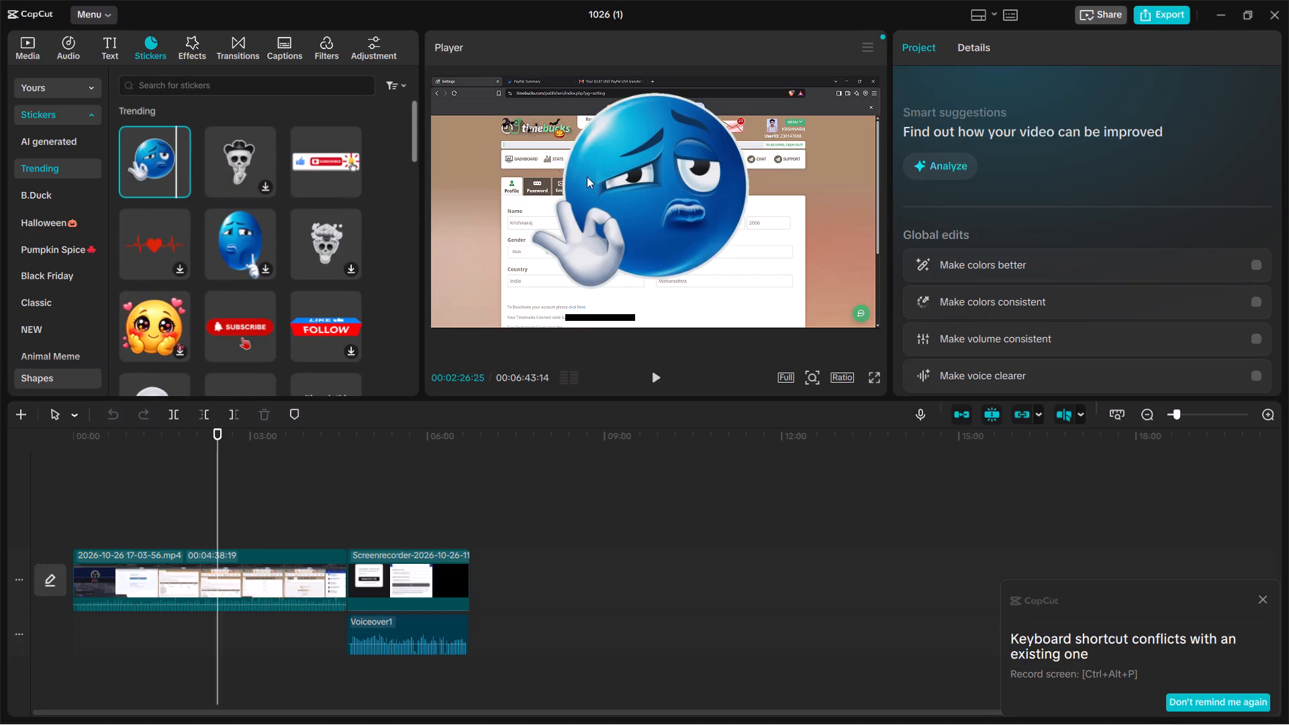
Search the sticker library for "blurry" and look for a wide mosaic strip suitable for censoring text.
{"action": "left_click", "coordinate": [279, 89]}
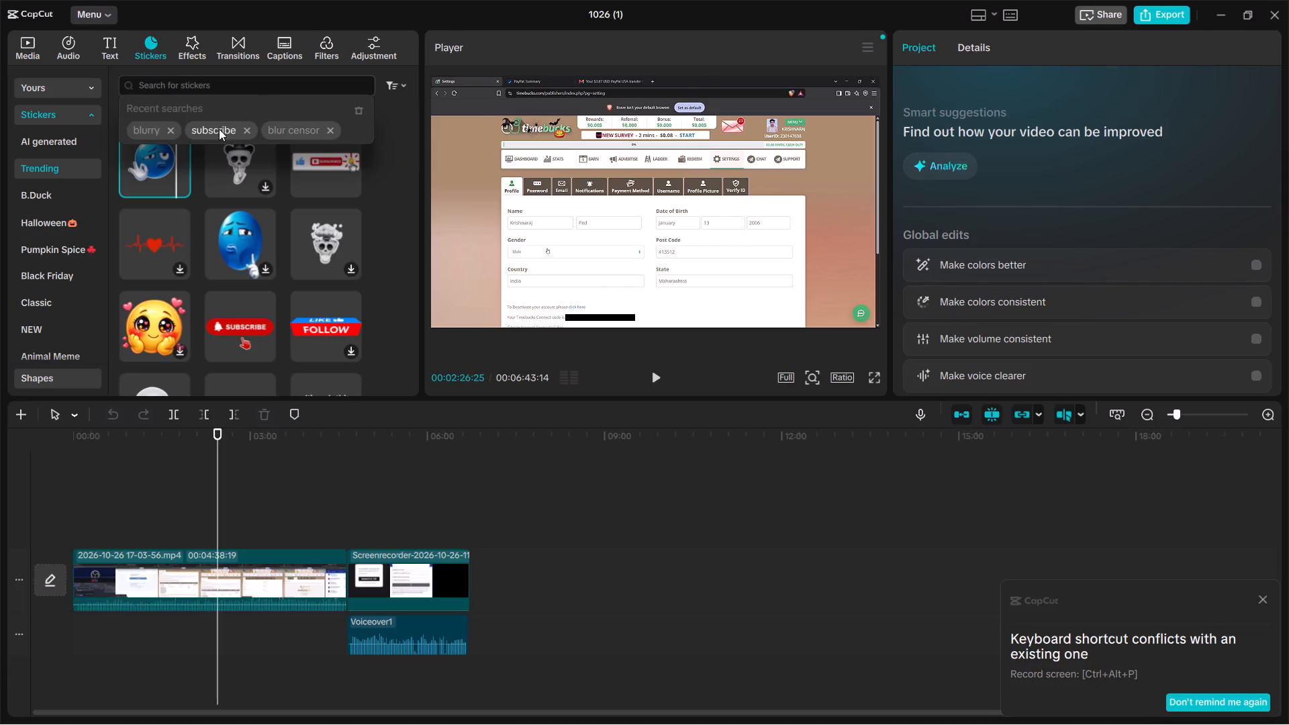
{"action": "left_click", "coordinate": [150, 138]}
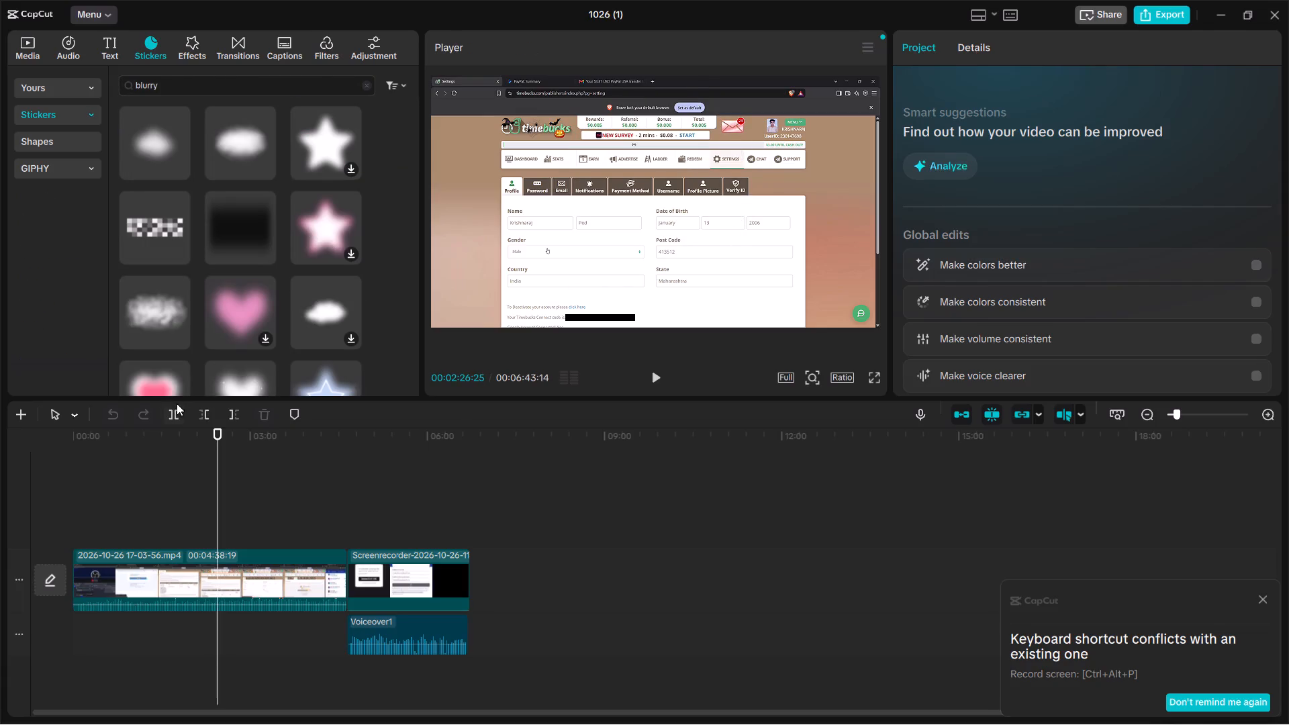
{"action": "scroll", "coordinate": [268, 325], "scroll_direction": "down", "scroll_amount": 1}
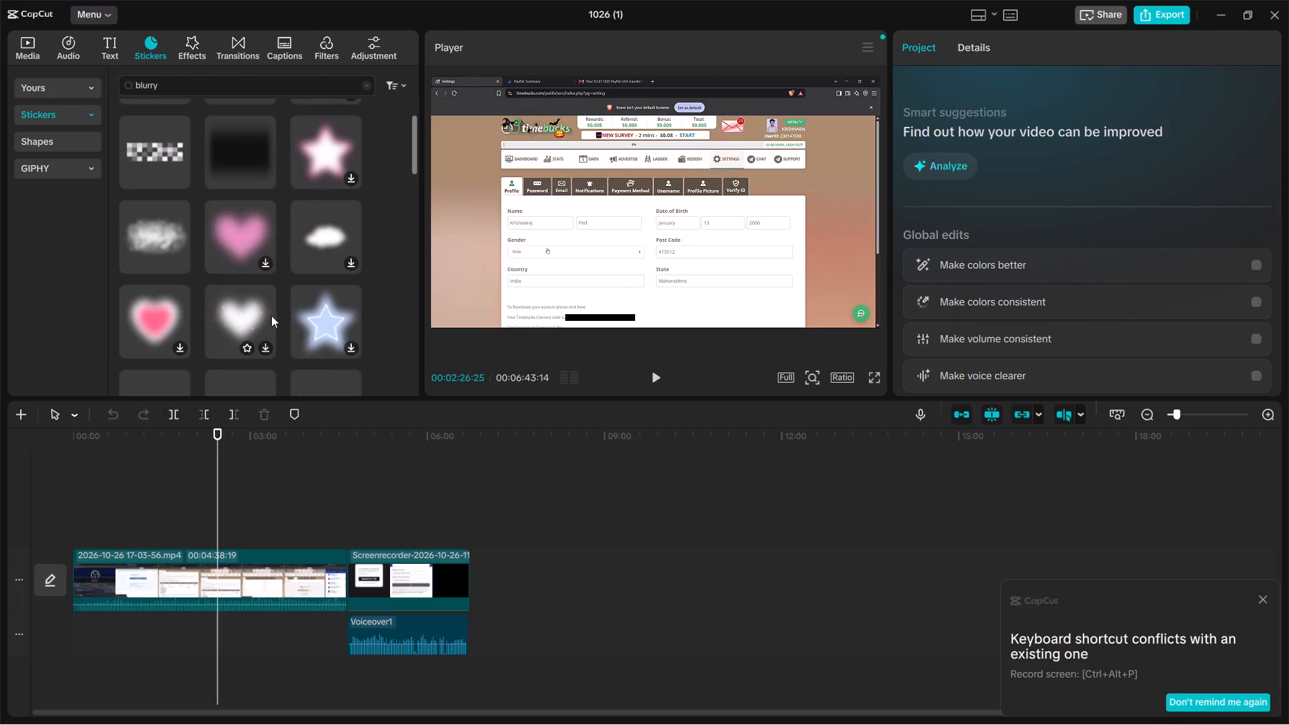
{"action": "scroll", "coordinate": [278, 294], "scroll_direction": "down", "scroll_amount": 3}
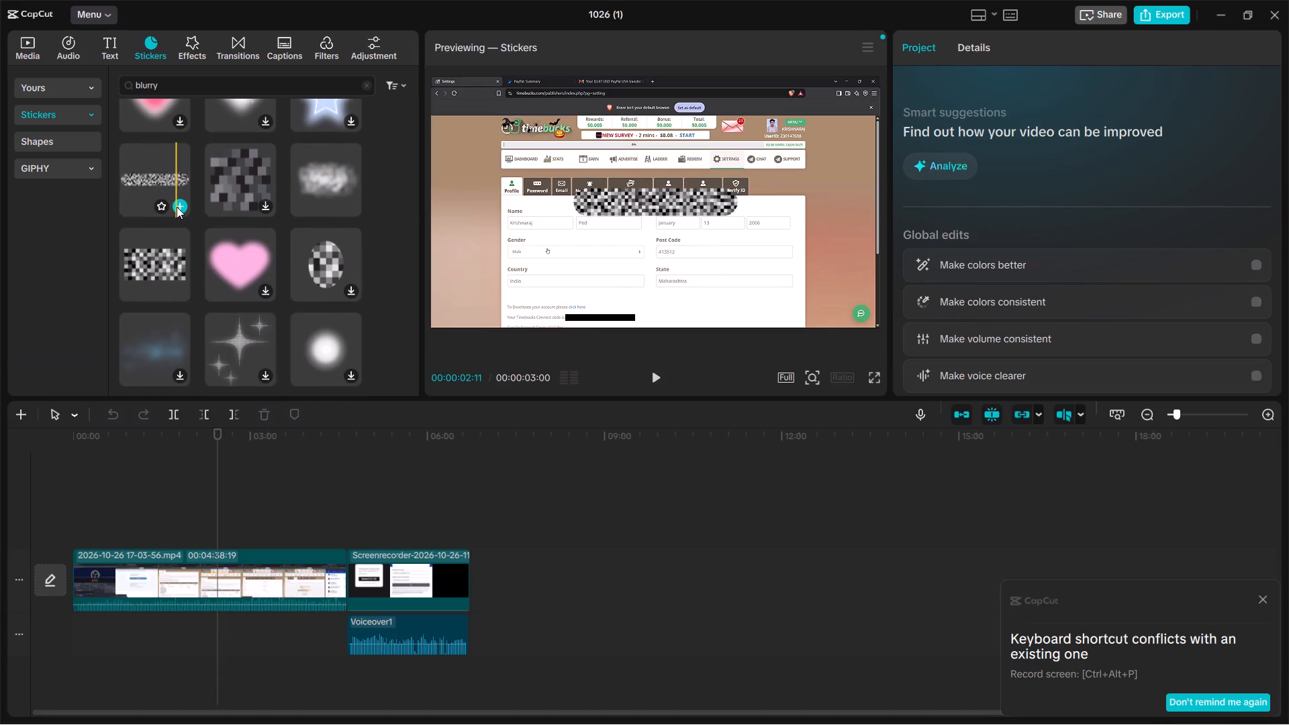
Add the wide mosaic strip sticker, scale it to about 32%, and place it over the form's first-name field.
{"action": "left_click", "coordinate": [177, 207]}
{"action": "left_click_drag", "start_coordinate": [743, 287], "coordinate": [672, 234]}
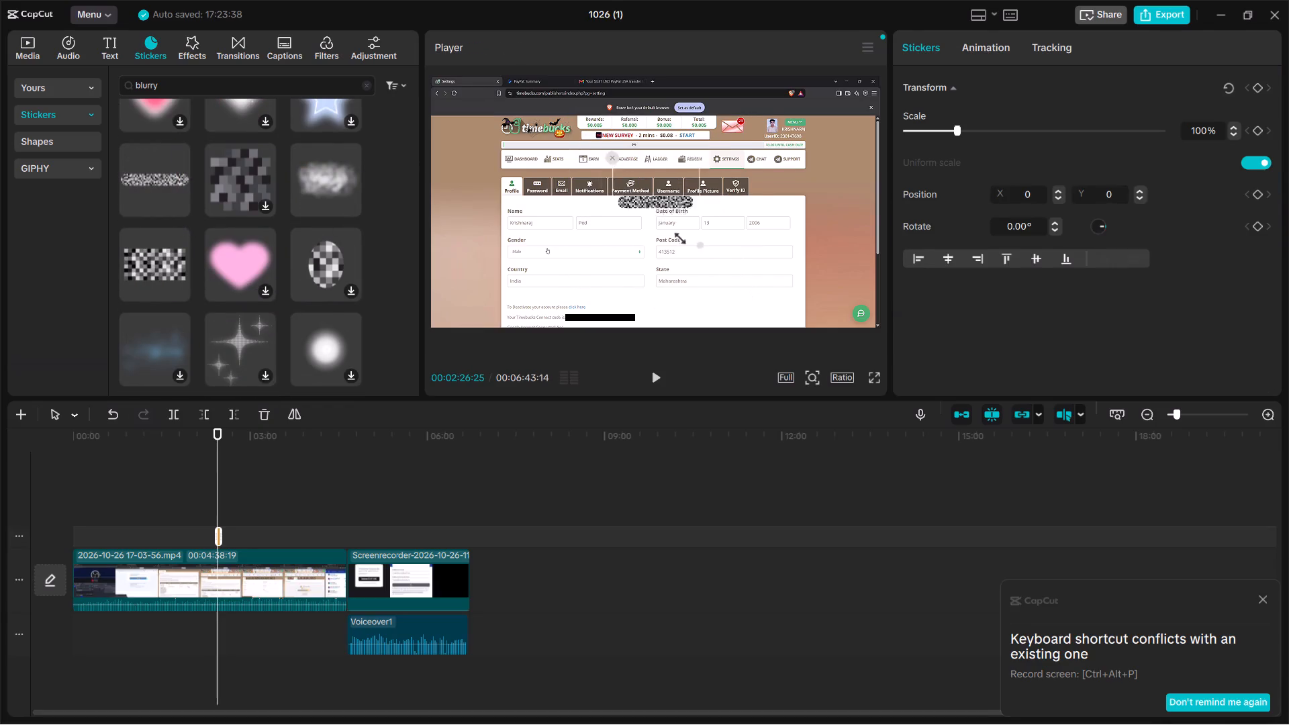
{"action": "left_click_drag", "start_coordinate": [672, 234], "coordinate": [652, 223]}
{"action": "left_click_drag", "start_coordinate": [657, 197], "coordinate": [527, 218]}
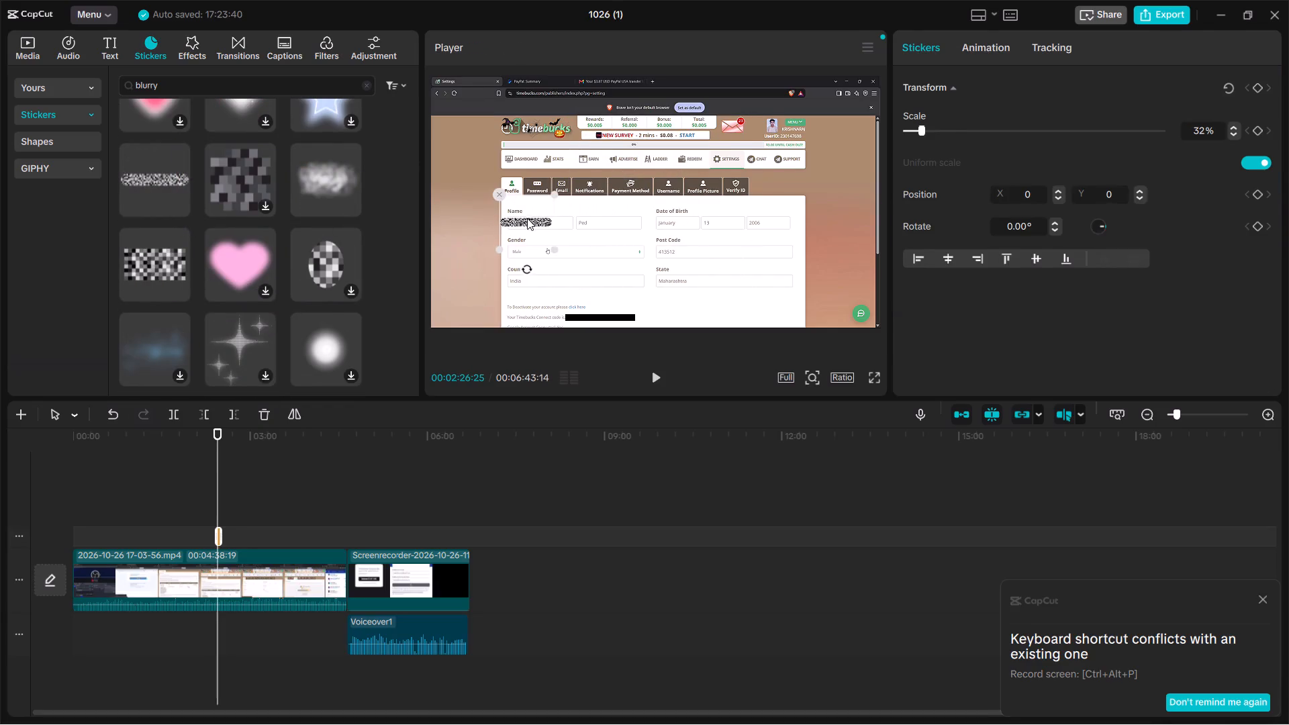
{"action": "left_click_drag", "start_coordinate": [527, 218], "coordinate": [533, 217]}
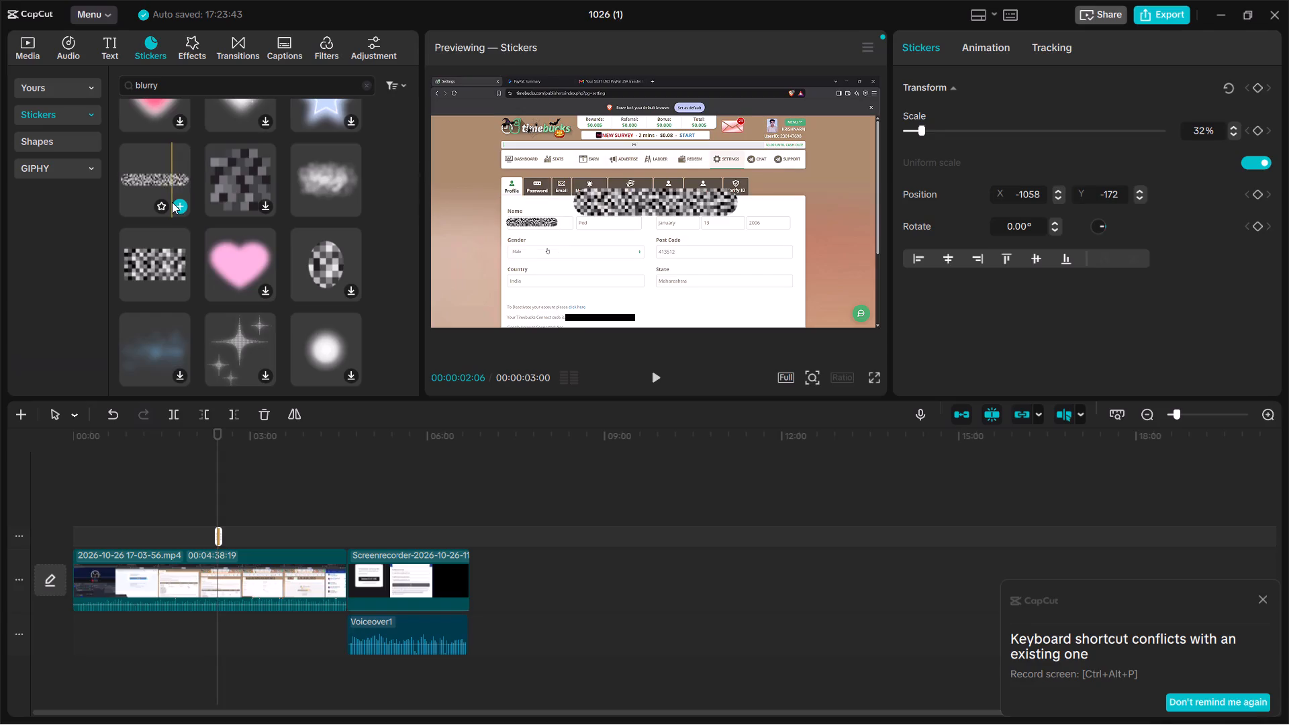
Add a second mosaic strip sticker, scale it to about 23%, and place it over the last-name field.
{"action": "left_click", "coordinate": [185, 201]}
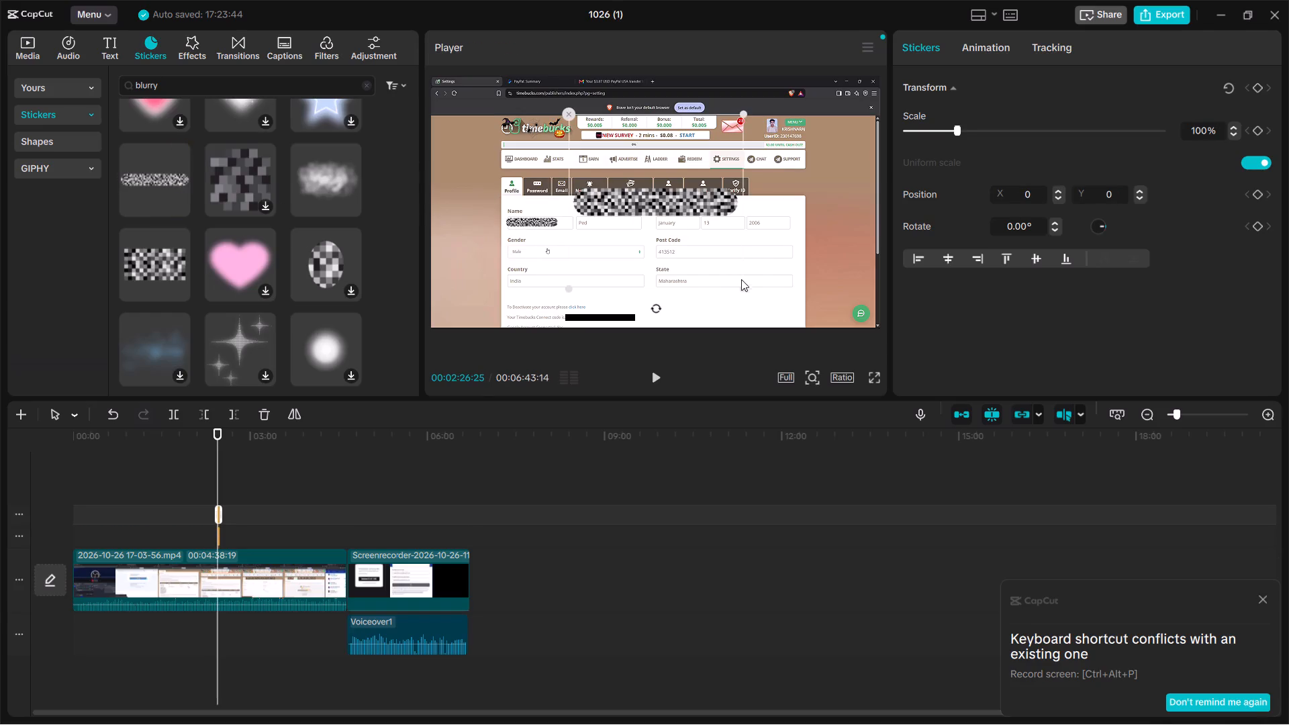
{"action": "left_click_drag", "start_coordinate": [742, 284], "coordinate": [656, 211]}
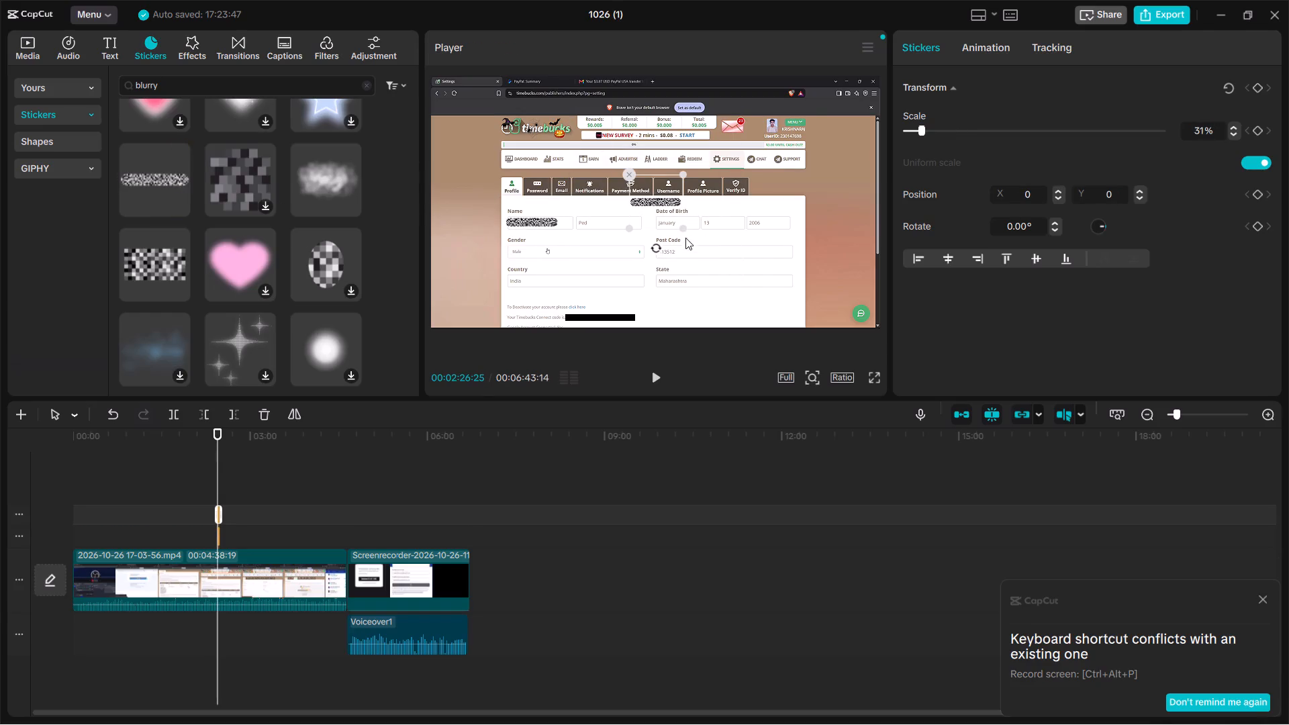
{"action": "left_click_drag", "start_coordinate": [679, 231], "coordinate": [669, 220]}
{"action": "left_click_drag", "start_coordinate": [661, 197], "coordinate": [604, 216]}
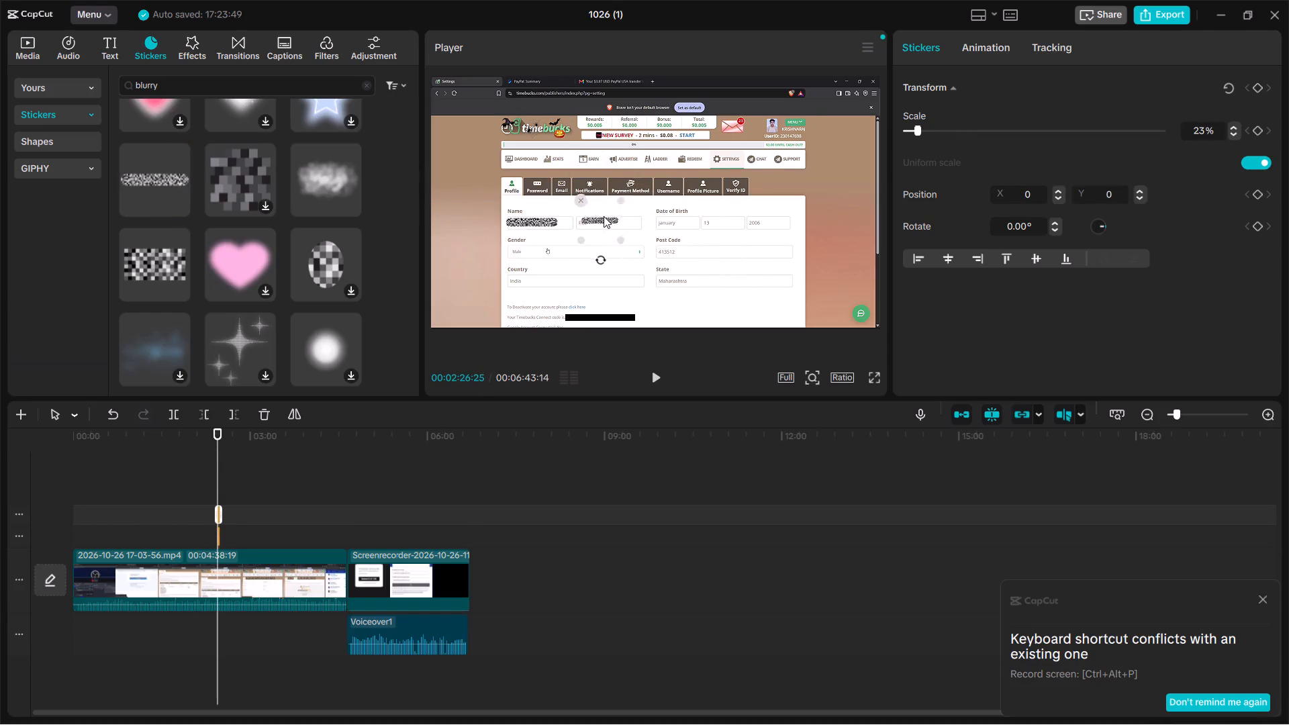
{"action": "left_click_drag", "start_coordinate": [604, 216], "coordinate": [600, 218]}
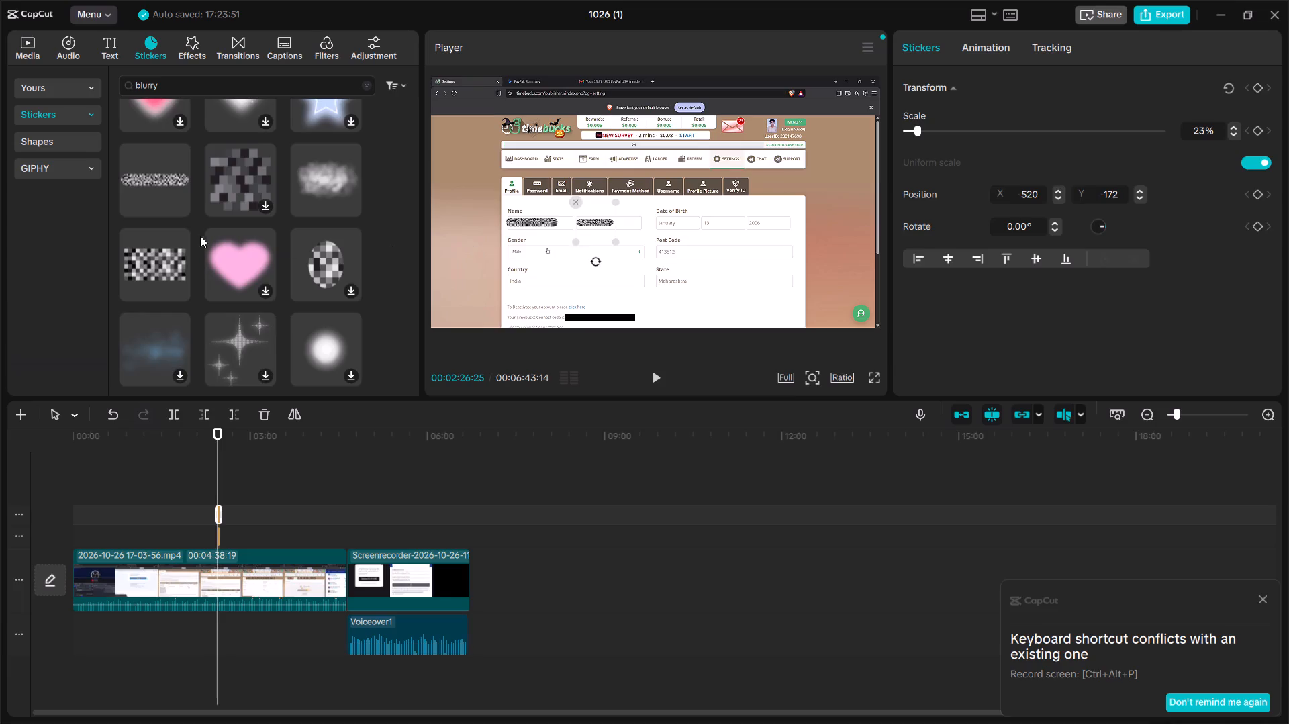
Add a third mosaic strip sticker at about 32% scale, covering the month and day of the birth date.
{"action": "left_click", "coordinate": [179, 202]}
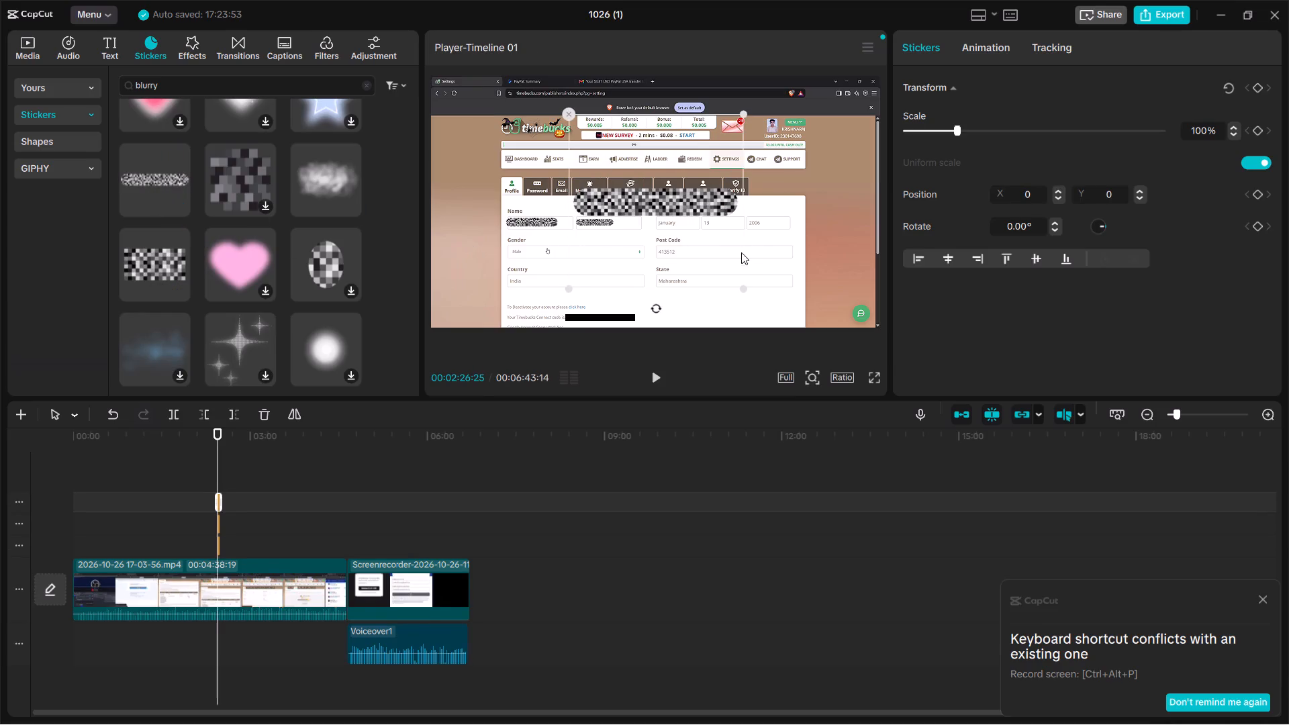
{"action": "left_click_drag", "start_coordinate": [741, 288], "coordinate": [628, 206]}
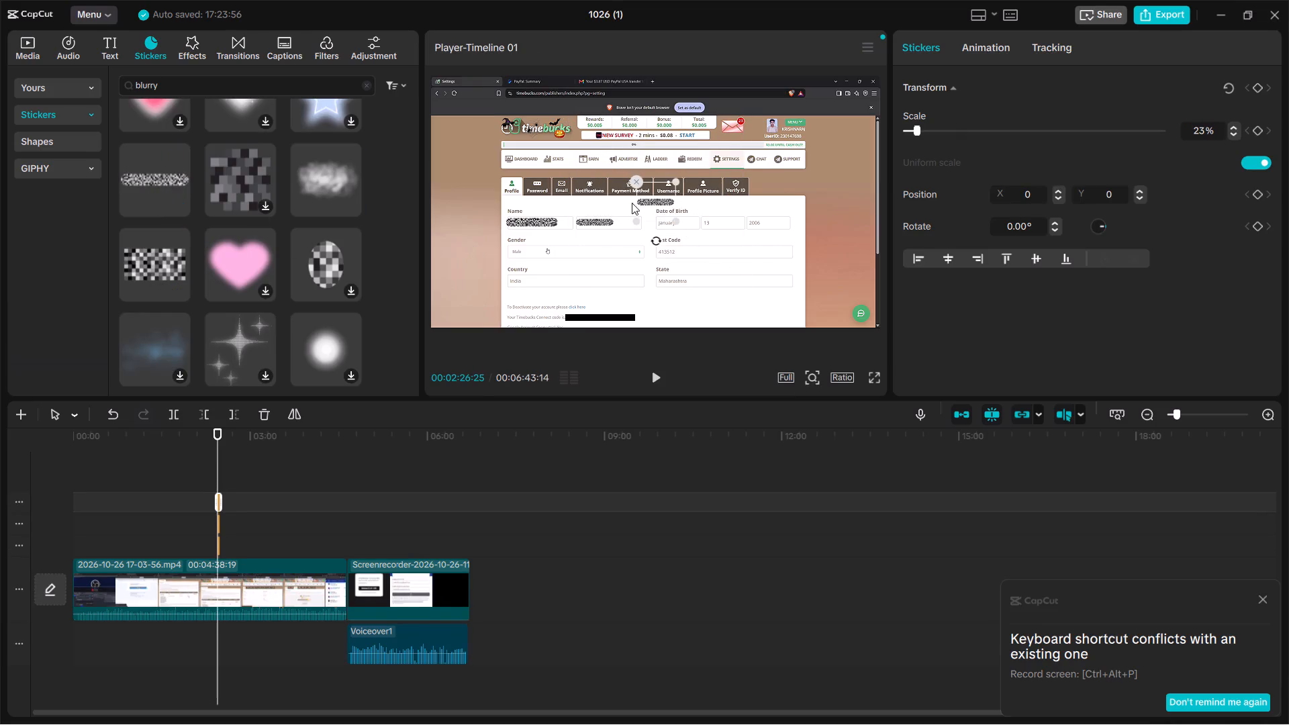
{"action": "left_click_drag", "start_coordinate": [657, 199], "coordinate": [690, 217]}
{"action": "left_click_drag", "start_coordinate": [712, 236], "coordinate": [724, 237]}
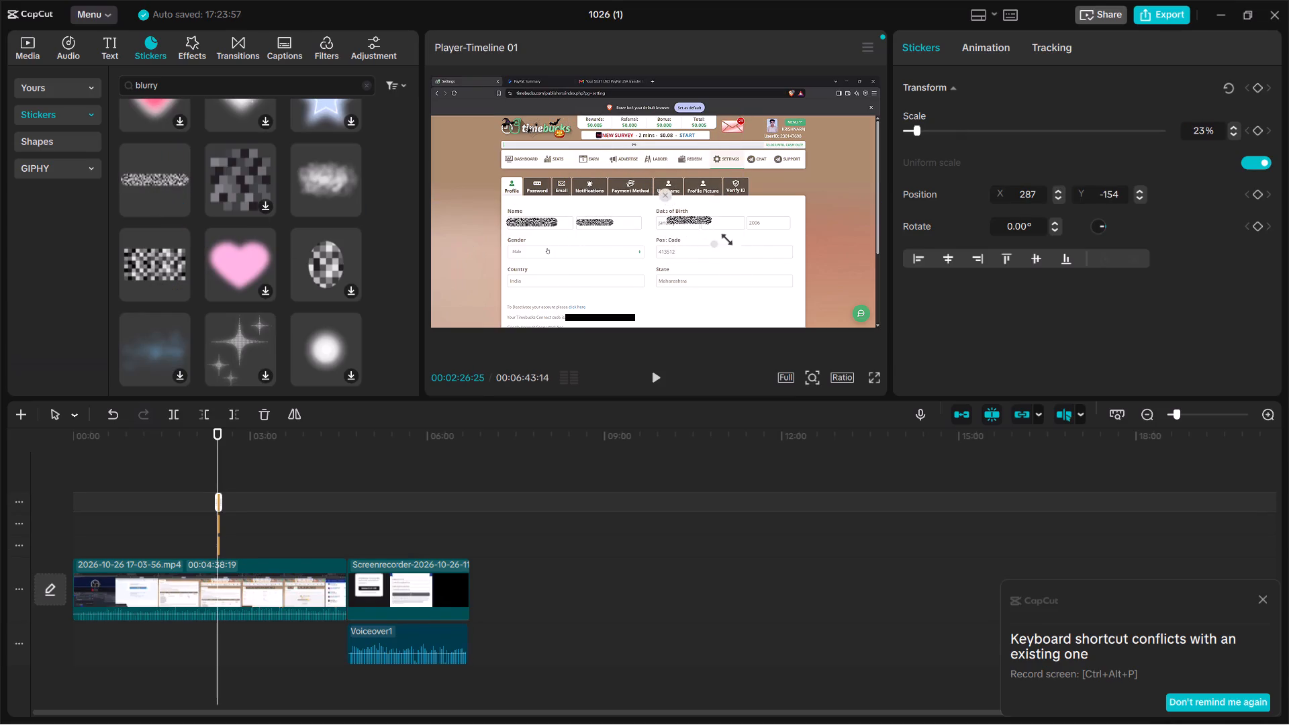
{"action": "left_click_drag", "start_coordinate": [724, 237], "coordinate": [734, 234]}
{"action": "left_click_drag", "start_coordinate": [691, 221], "coordinate": [687, 224]}
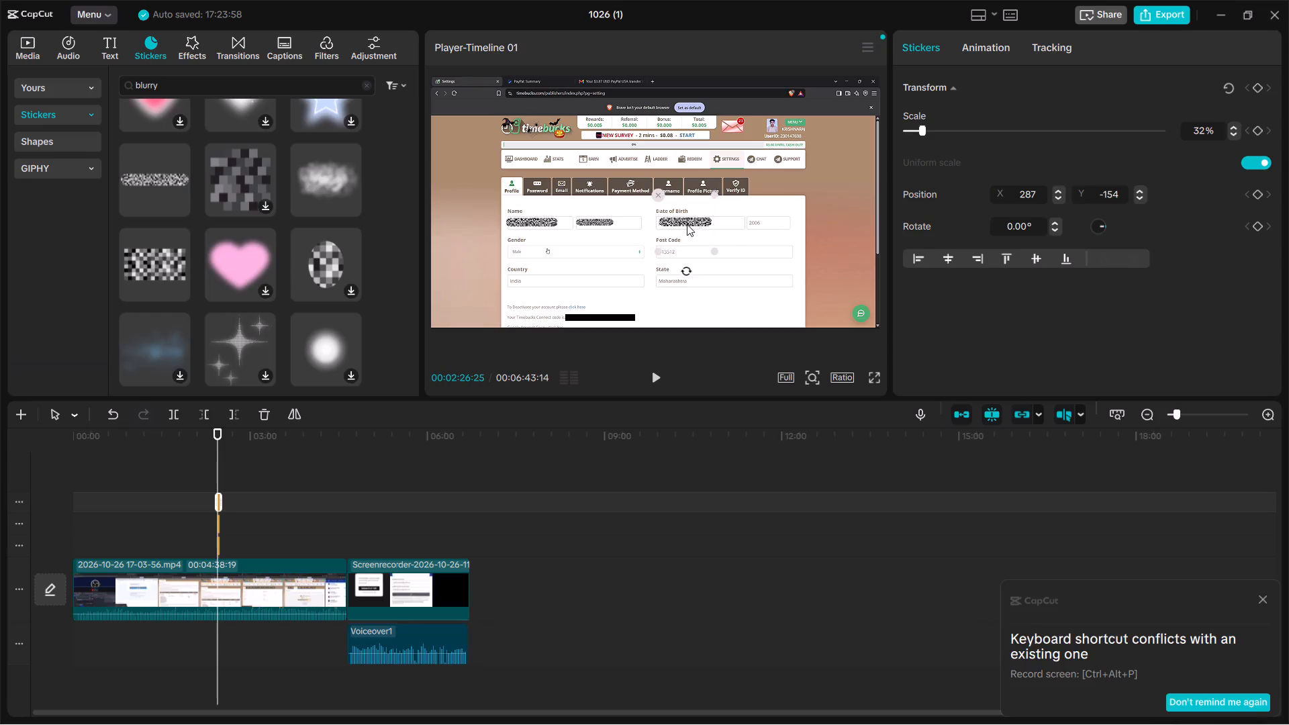
{"action": "left_click_drag", "start_coordinate": [687, 224], "coordinate": [685, 225]}
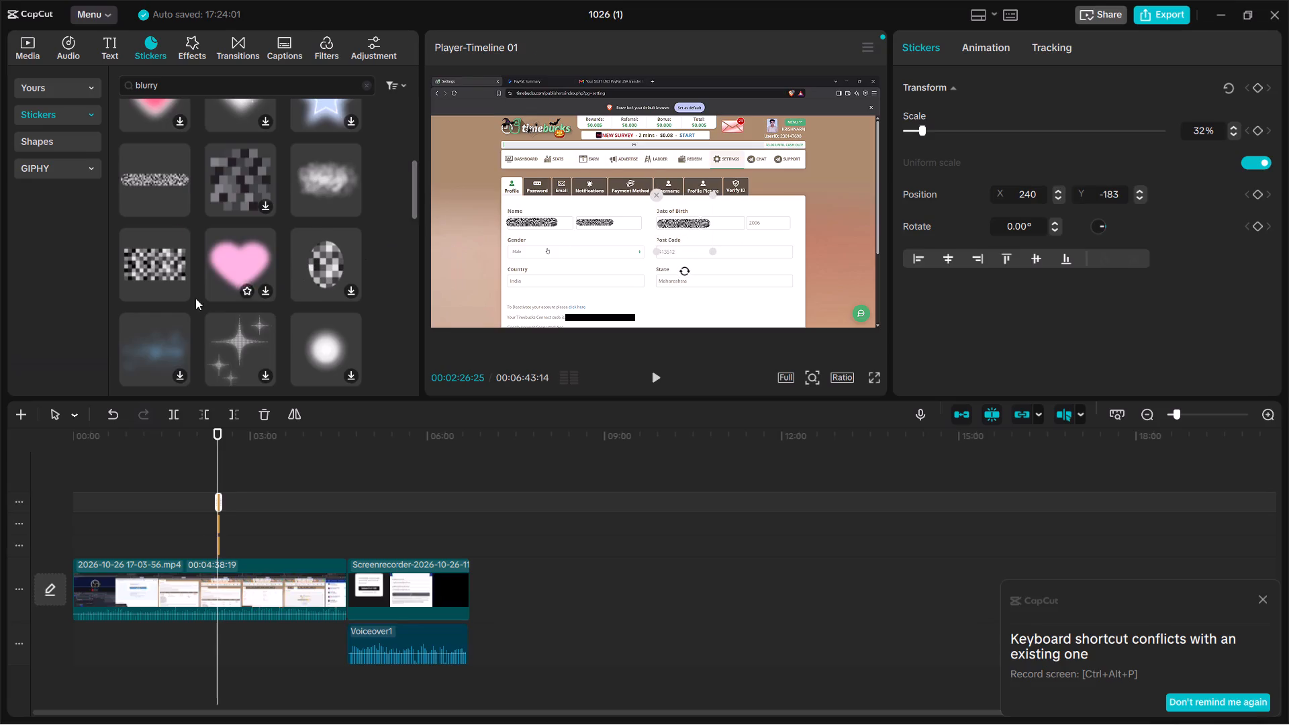
Add a fourth mosaic strip sticker, scale it to about 27%, and place it over the birth-year field.
{"action": "left_click", "coordinate": [189, 207]}
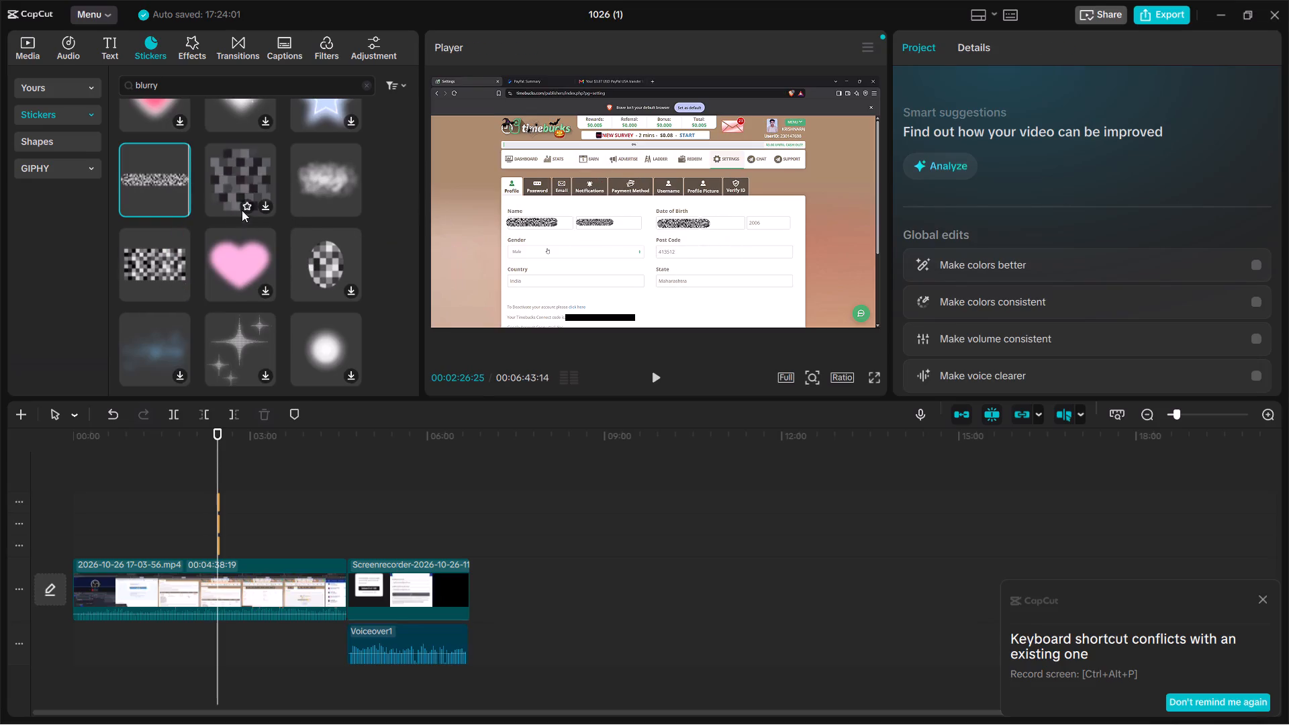
{"action": "left_click", "coordinate": [182, 207]}
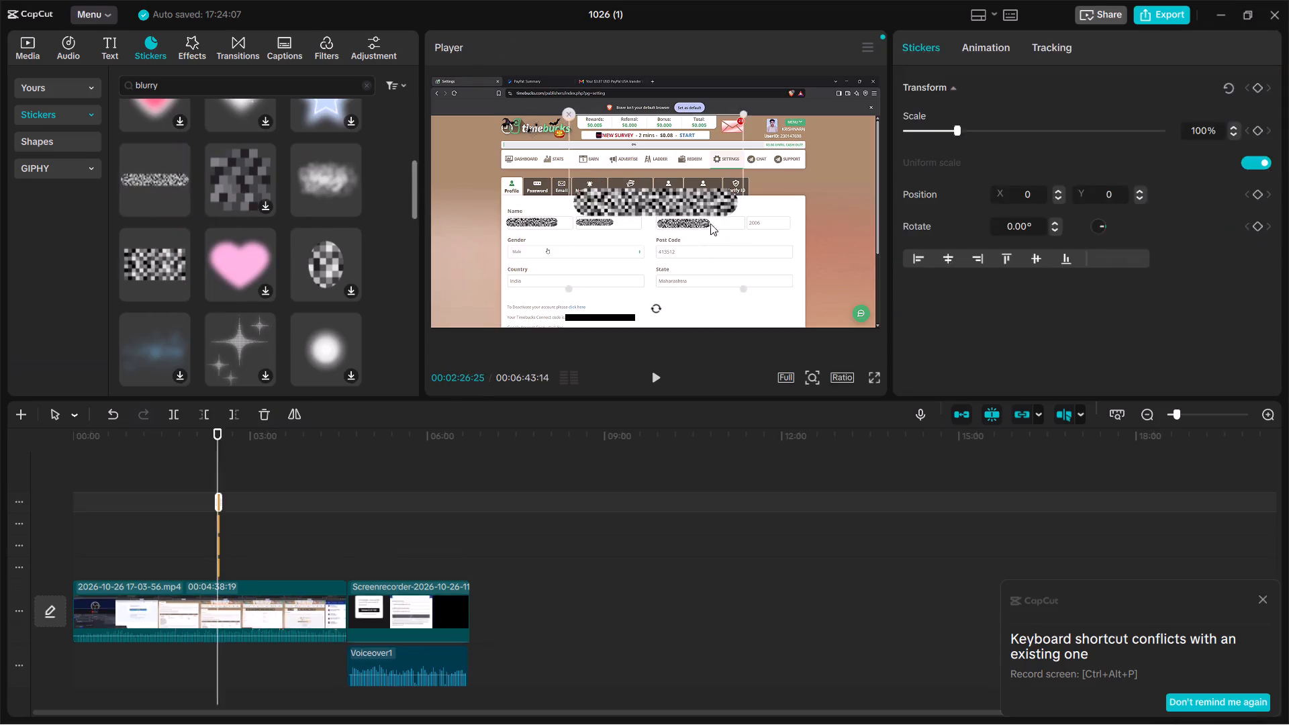
{"action": "left_click_drag", "start_coordinate": [738, 285], "coordinate": [640, 207]}
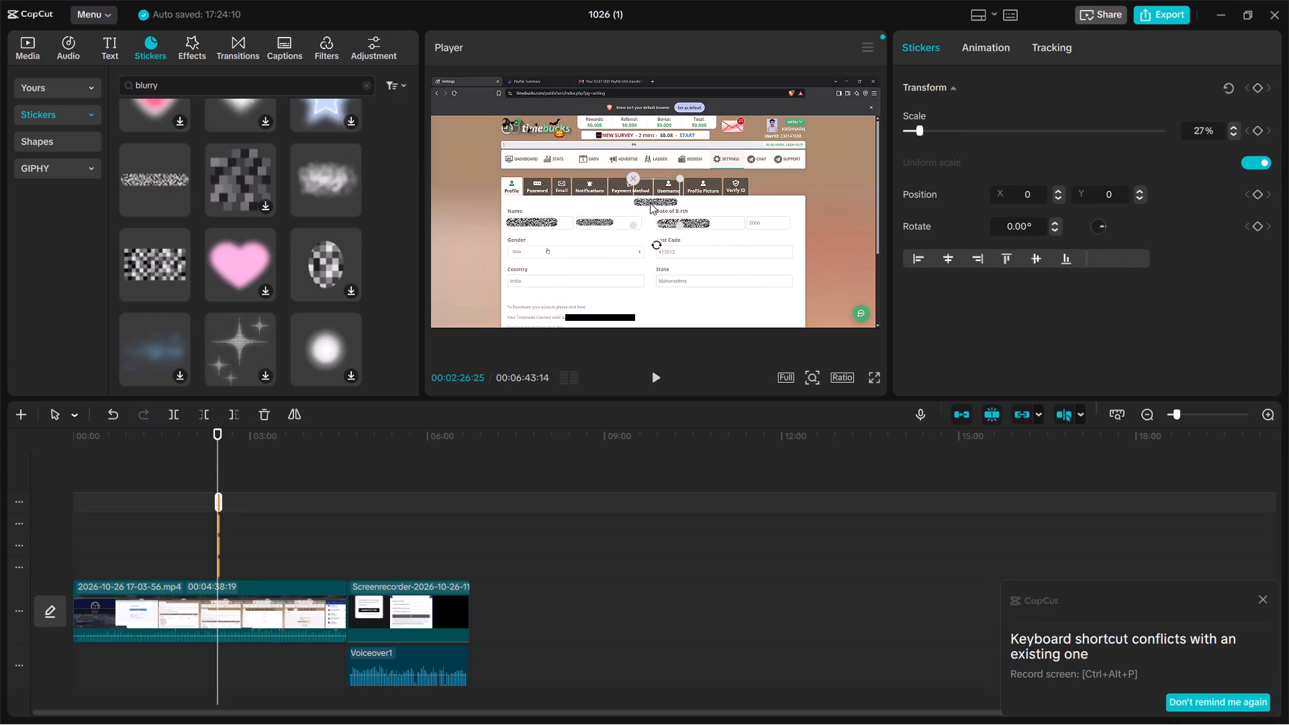
{"action": "left_click_drag", "start_coordinate": [653, 198], "coordinate": [765, 218]}
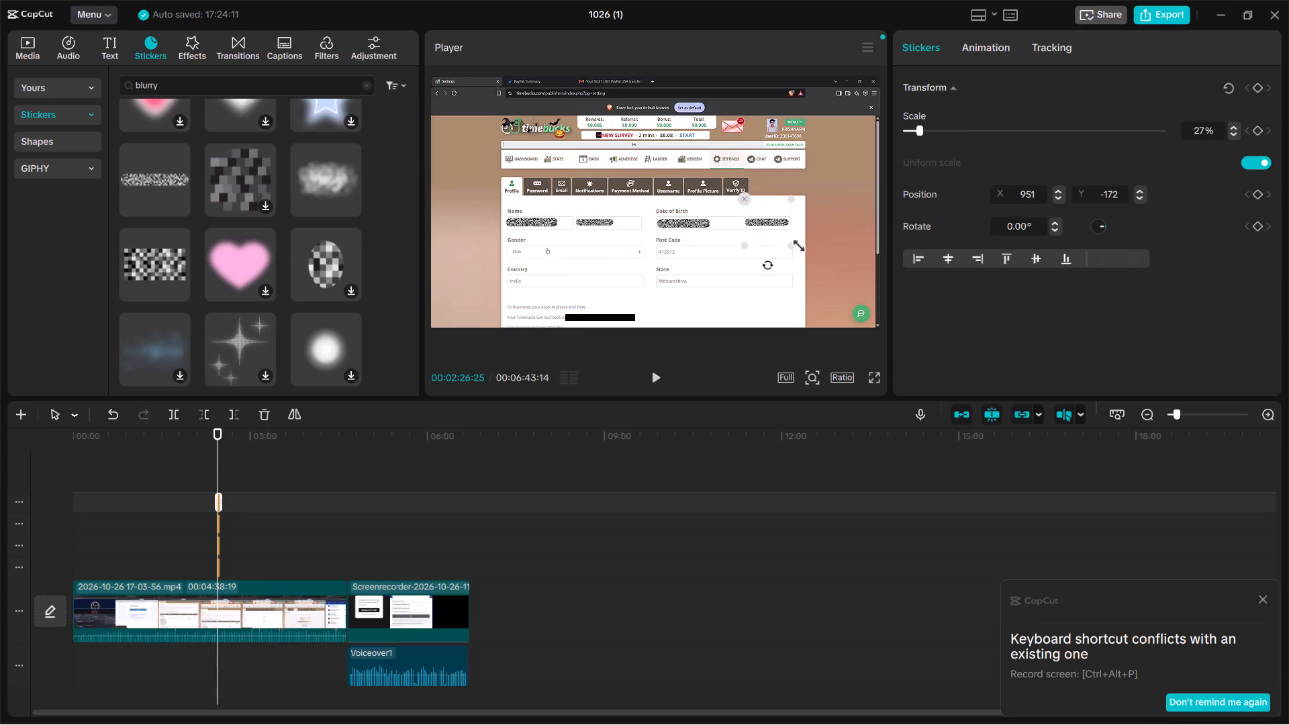
Reduce the birth-year mosaic sticker's scale to about 19%.
{"action": "left_click_drag", "start_coordinate": [786, 245], "coordinate": [775, 237]}
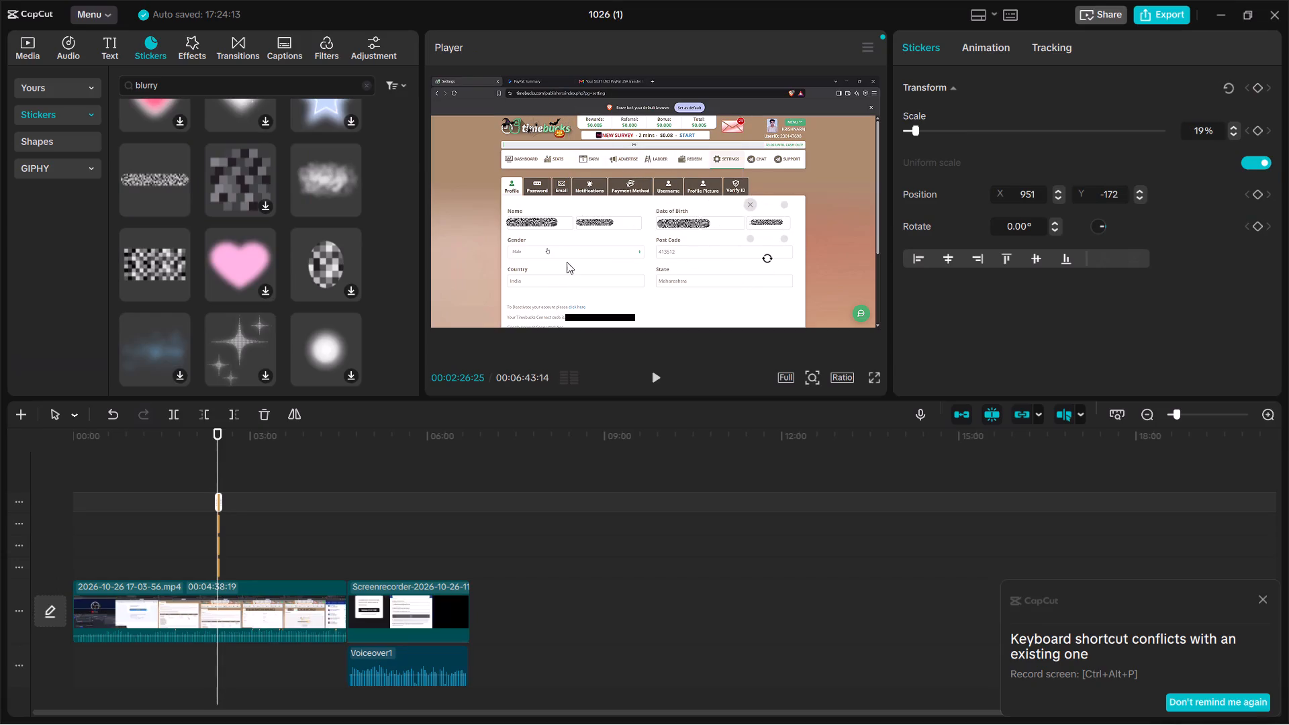
Add a fifth mosaic strip sticker, scale it to about 34%, and place it over the post code value.
{"action": "left_click", "coordinate": [183, 205]}
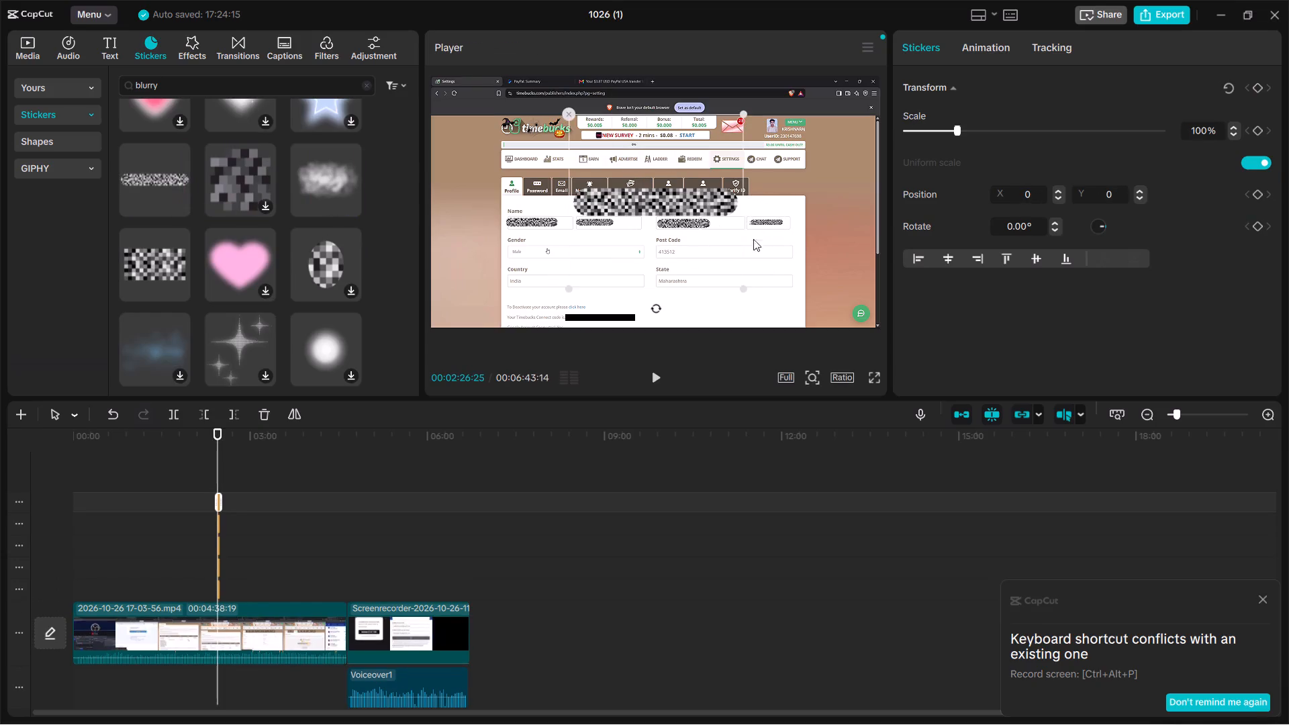
{"action": "left_click_drag", "start_coordinate": [740, 283], "coordinate": [664, 207]}
{"action": "left_click_drag", "start_coordinate": [656, 196], "coordinate": [567, 259]}
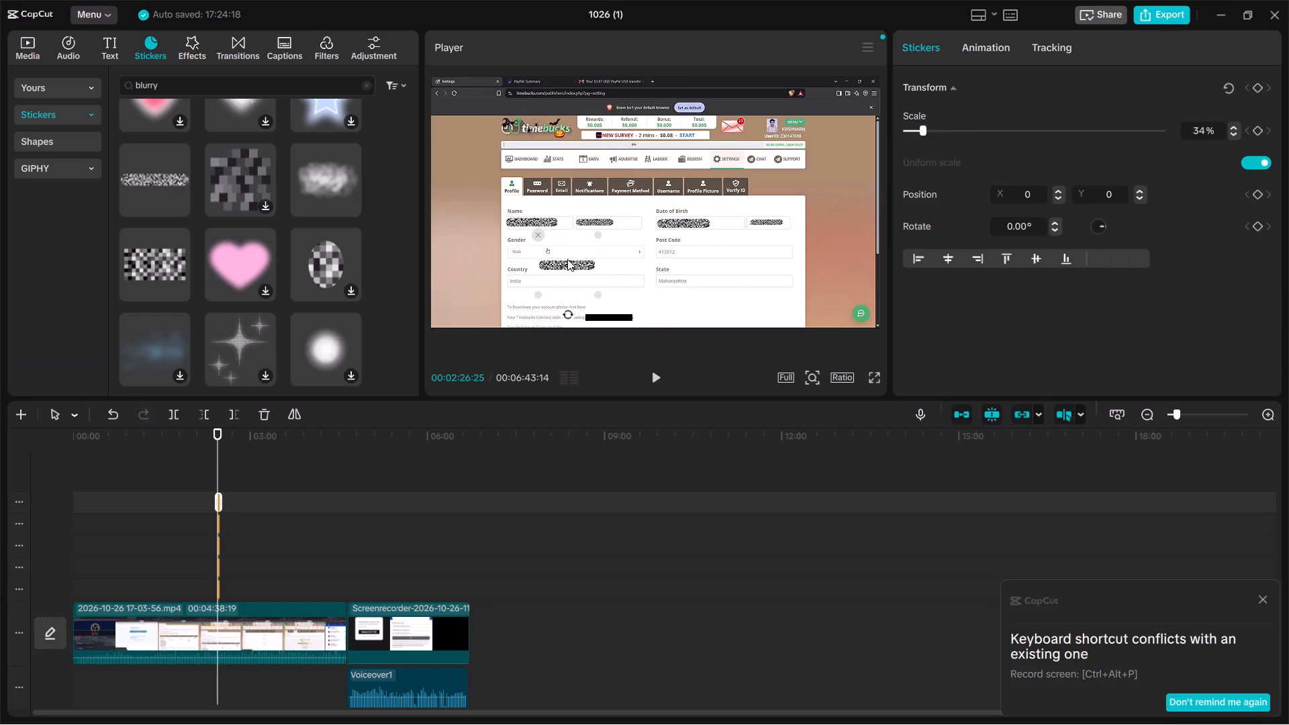
{"action": "left_click_drag", "start_coordinate": [567, 259], "coordinate": [687, 246]}
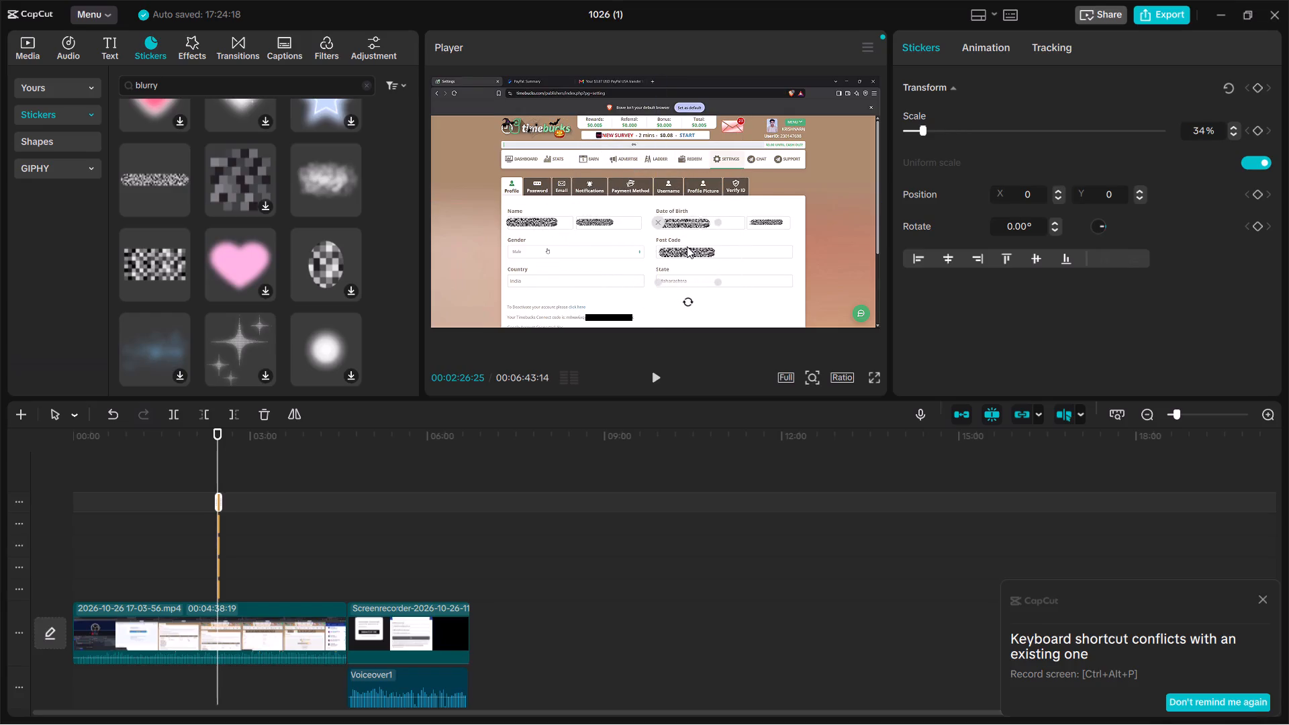
{"action": "left_click_drag", "start_coordinate": [687, 246], "coordinate": [682, 245]}
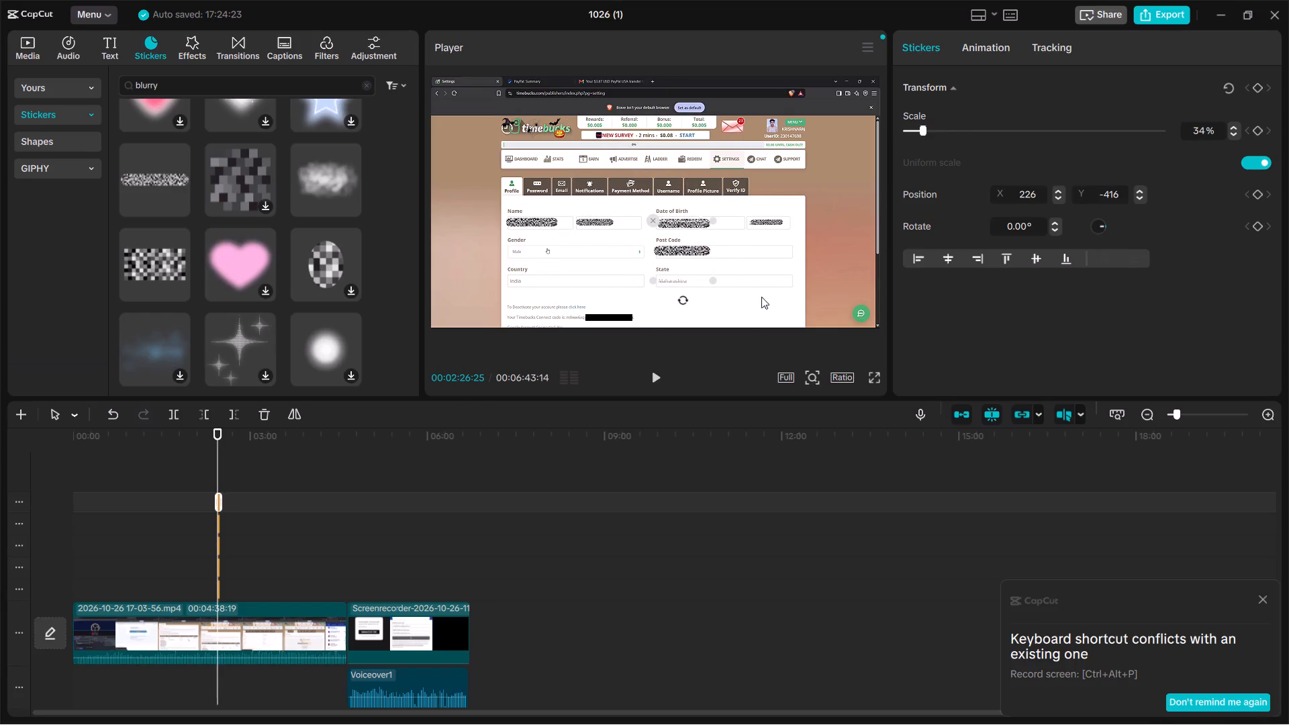
{"action": "left_click", "coordinate": [778, 279]}
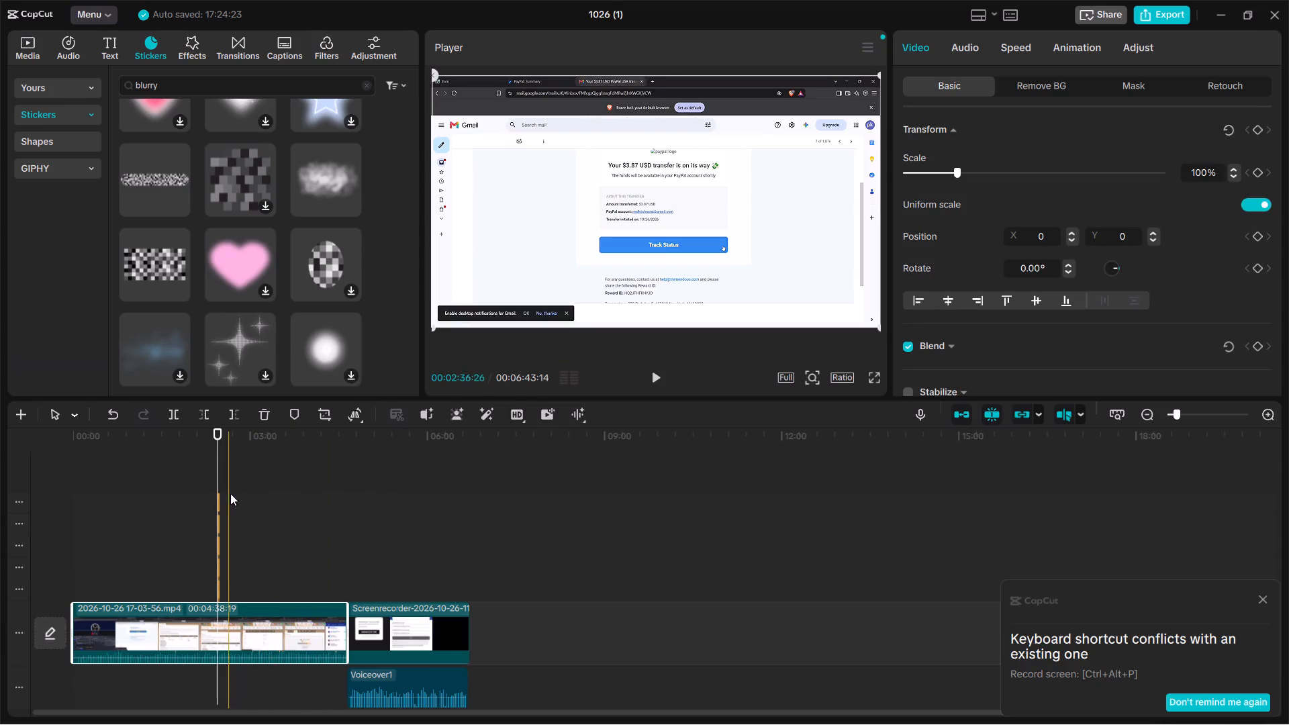
{"action": "left_click", "coordinate": [1188, 415]}
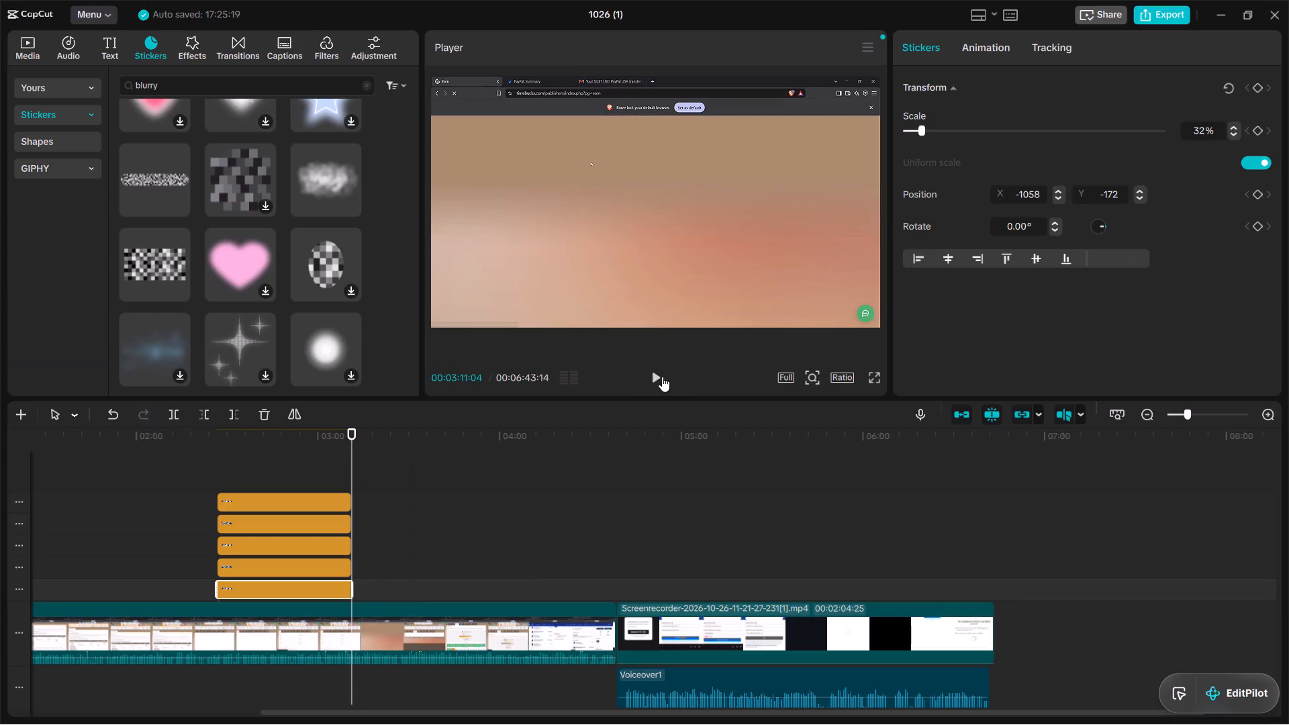
Examine the computer recording from its start to about 00:01:43 for other private details that need covering.
{"action": "left_click", "coordinate": [654, 368]}
{"action": "left_click", "coordinate": [655, 379]}
{"action": "left_click", "coordinate": [166, 473]}
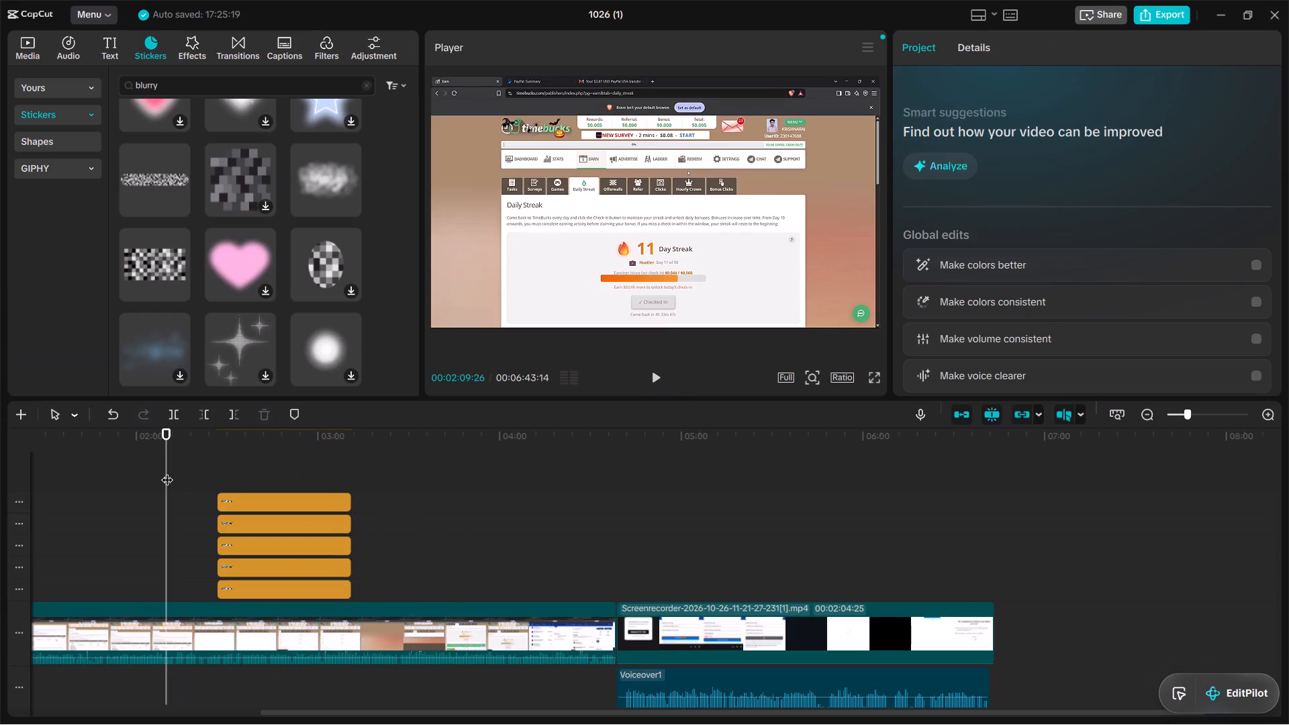
{"action": "left_click_drag", "start_coordinate": [167, 471], "coordinate": [50, 511]}
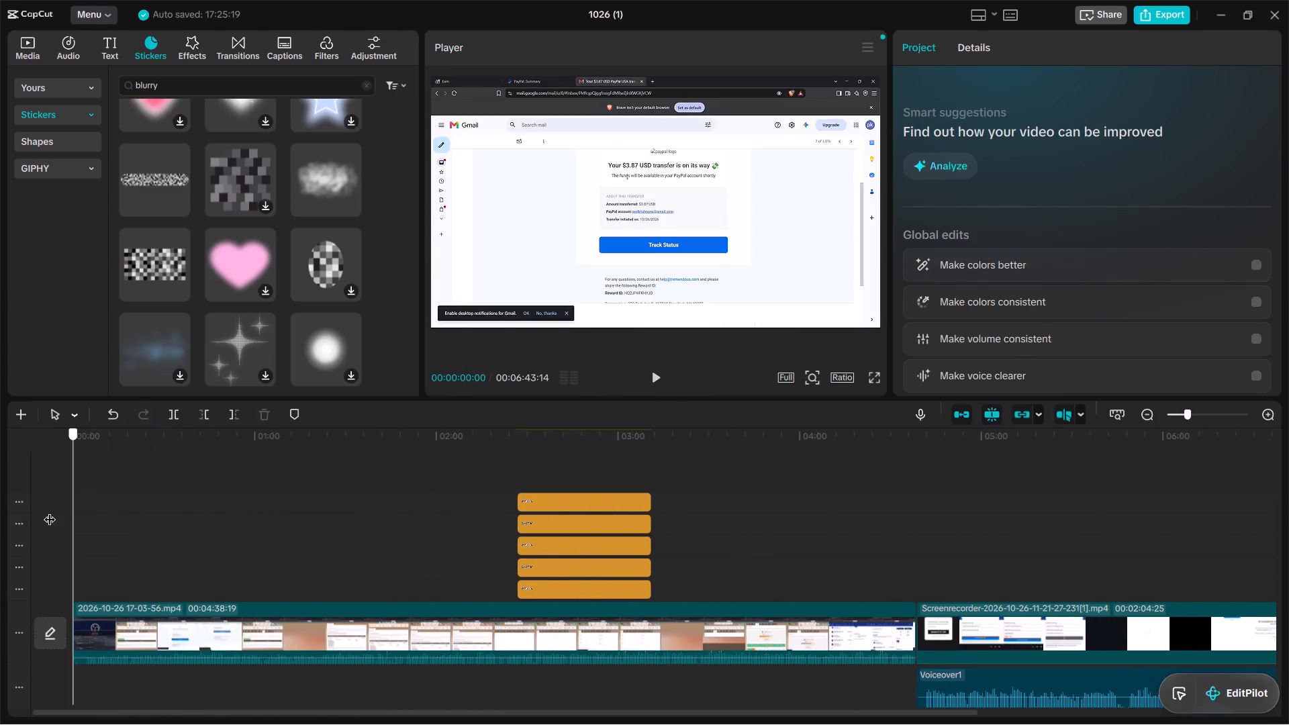
{"action": "left_click_drag", "start_coordinate": [50, 511], "coordinate": [264, 557]}
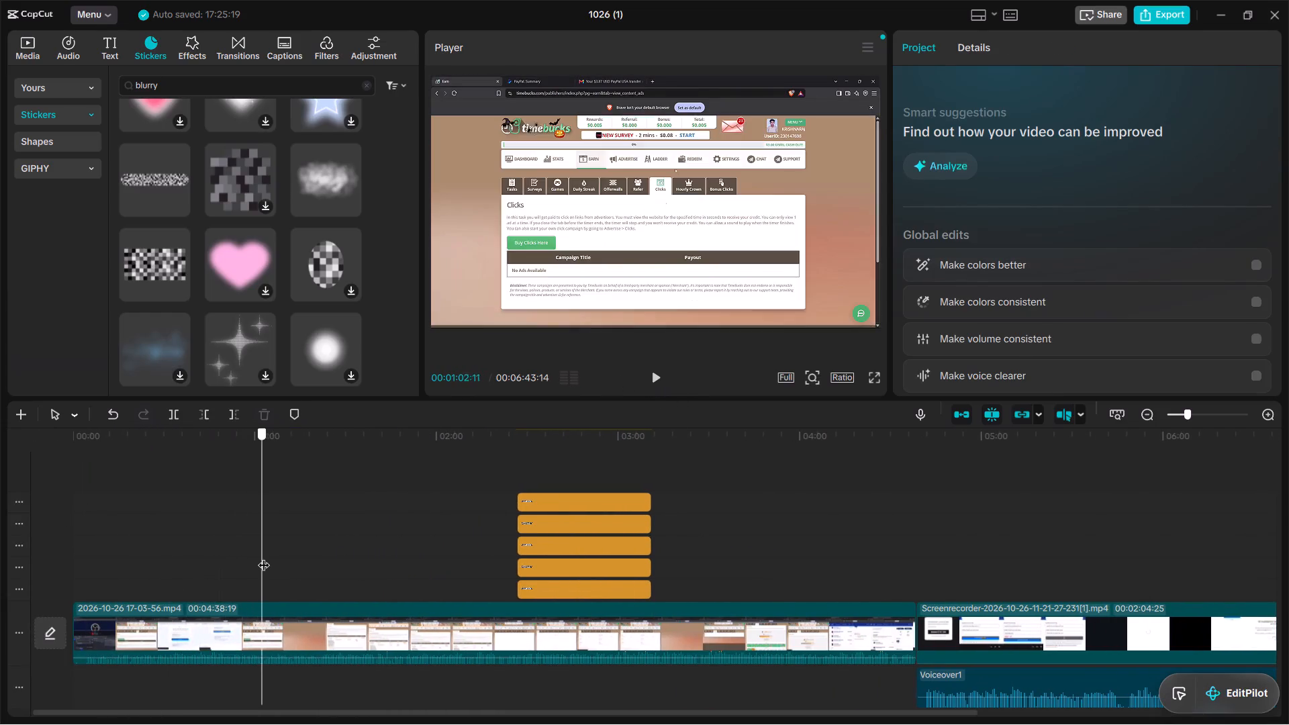
{"action": "left_click_drag", "start_coordinate": [264, 557], "coordinate": [316, 569]}
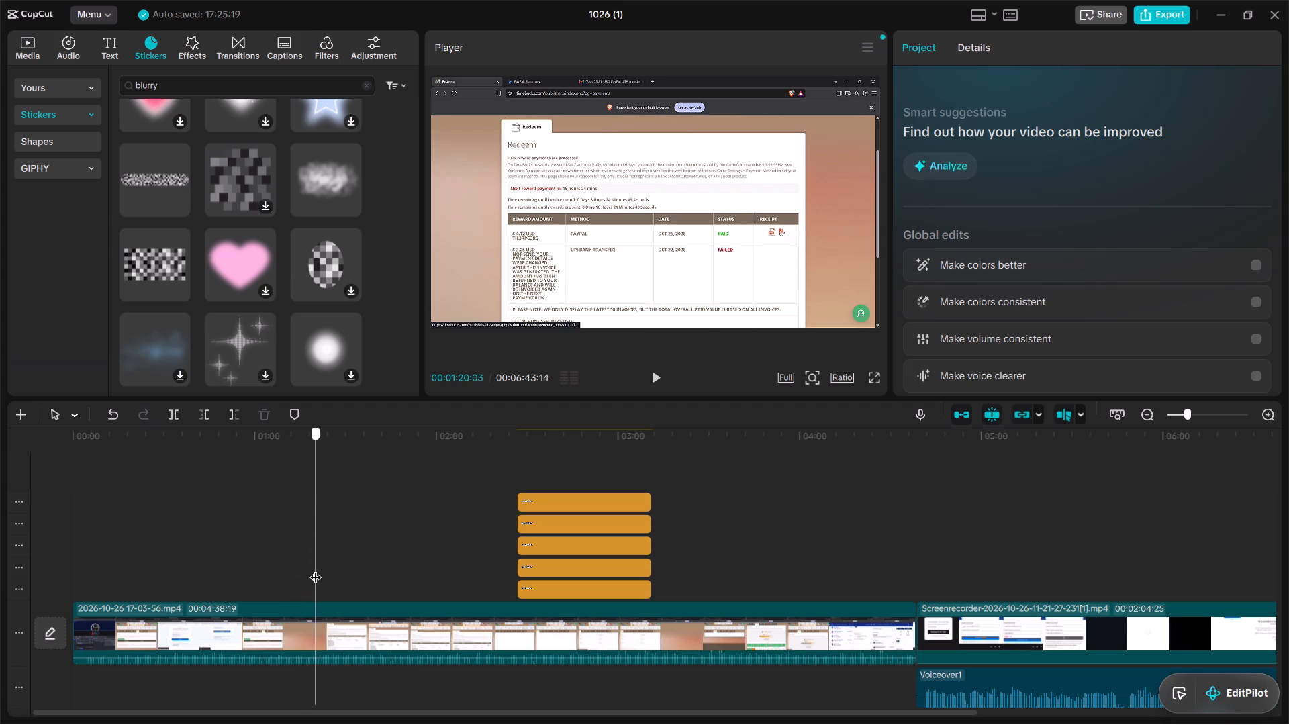
{"action": "left_click_drag", "start_coordinate": [316, 569], "coordinate": [371, 578]}
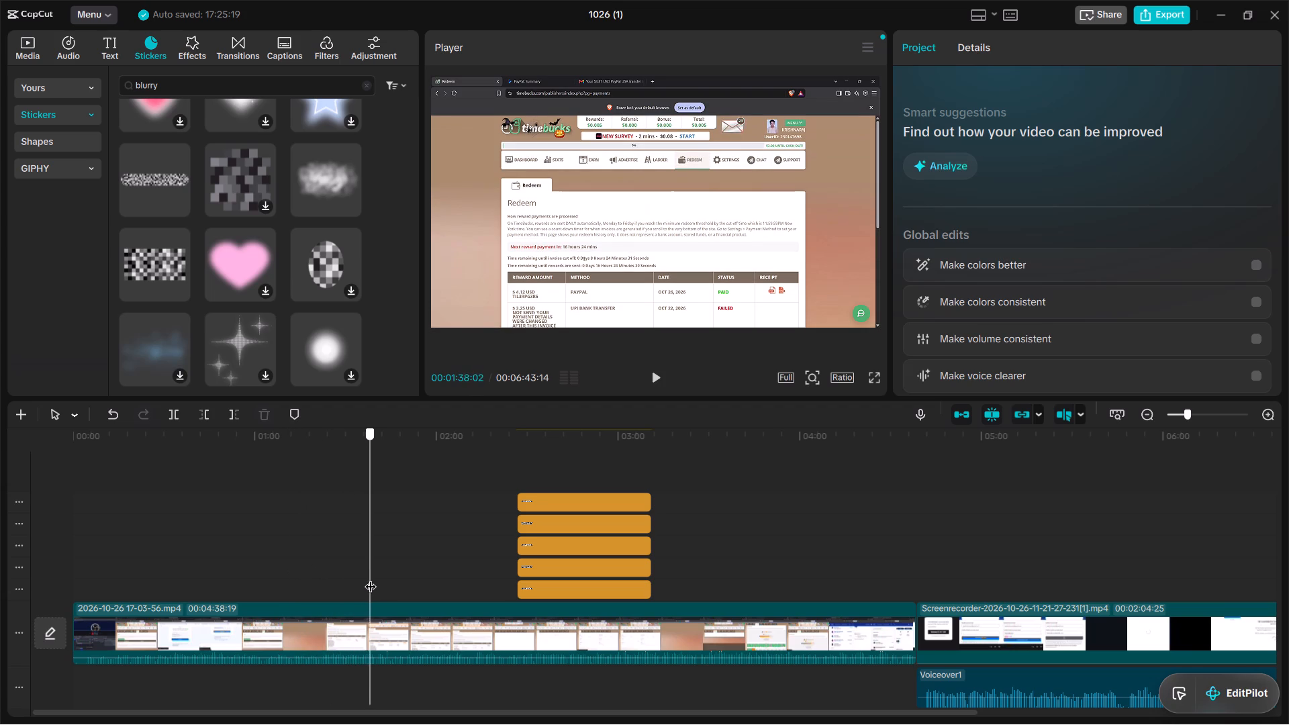
{"action": "left_click_drag", "start_coordinate": [371, 578], "coordinate": [387, 581]}
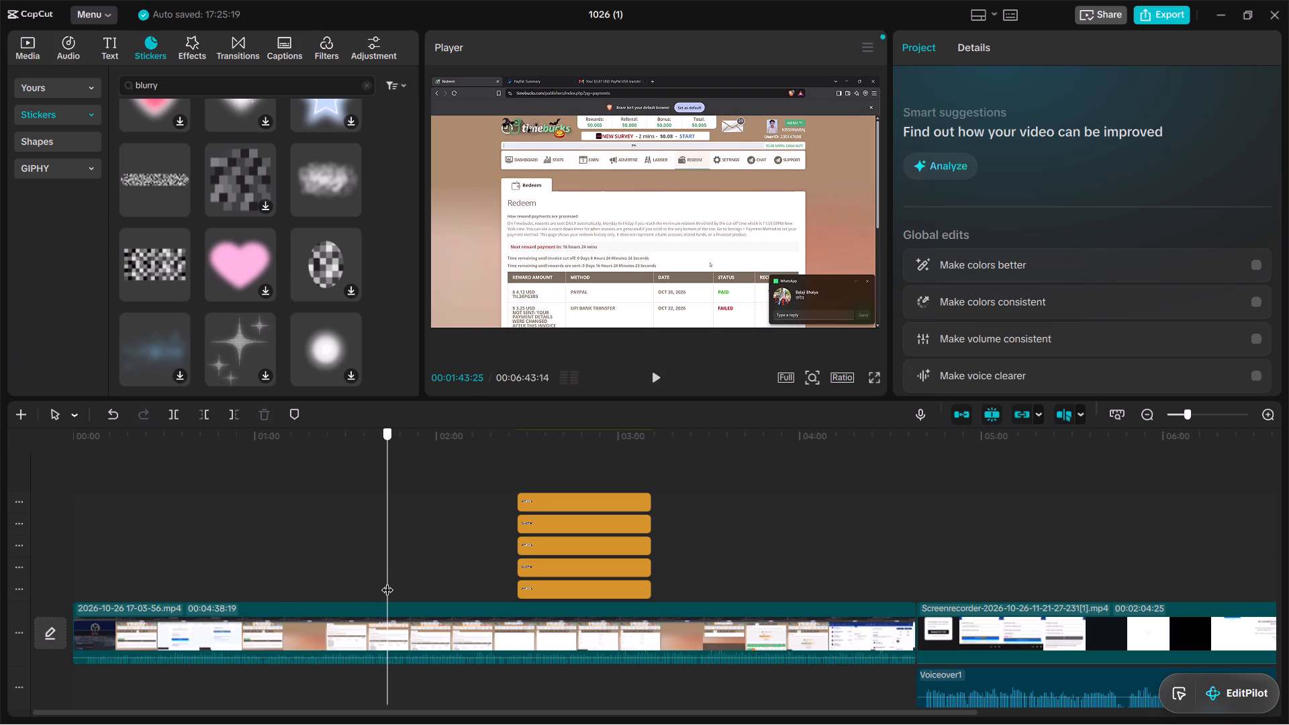
Add the rectangular pixel mosaic sticker at about 00:01:42, scale it to about 67%, and place it over the WhatsApp notification popup.
{"action": "left_click_drag", "start_coordinate": [387, 581], "coordinate": [382, 585]}
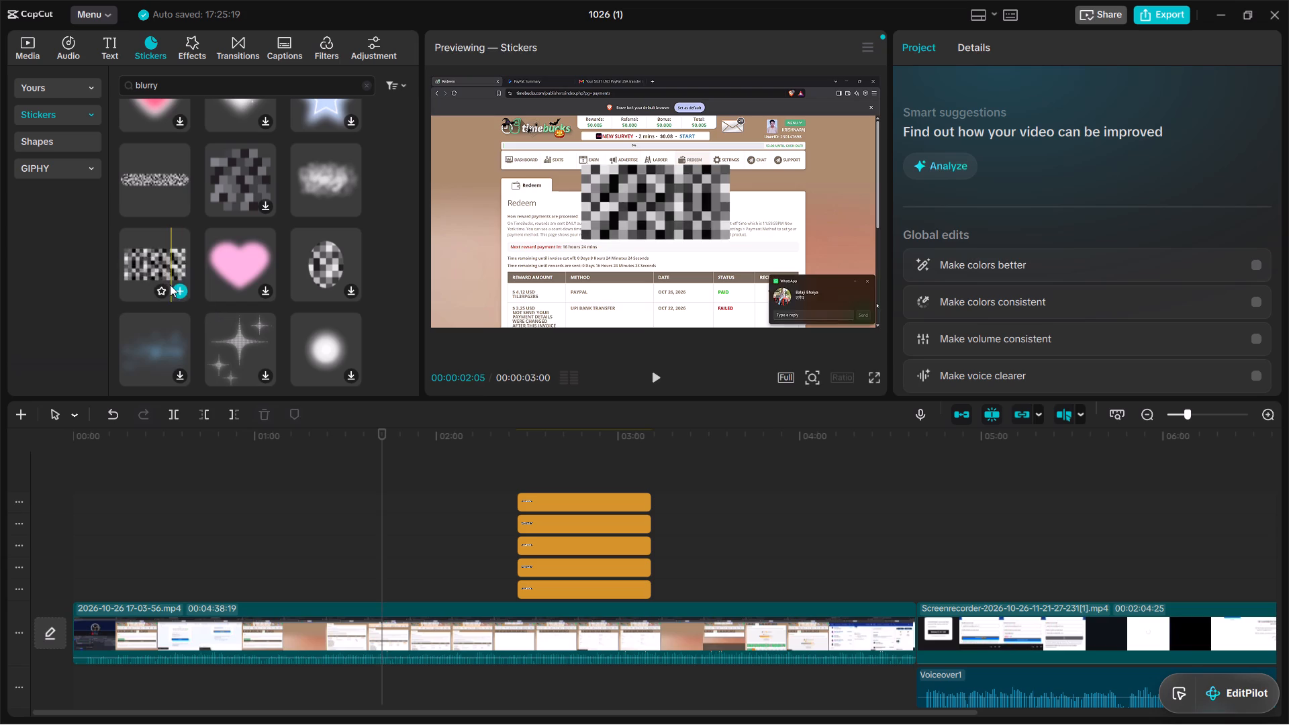
{"action": "left_click", "coordinate": [170, 285]}
{"action": "left_click", "coordinate": [182, 292]}
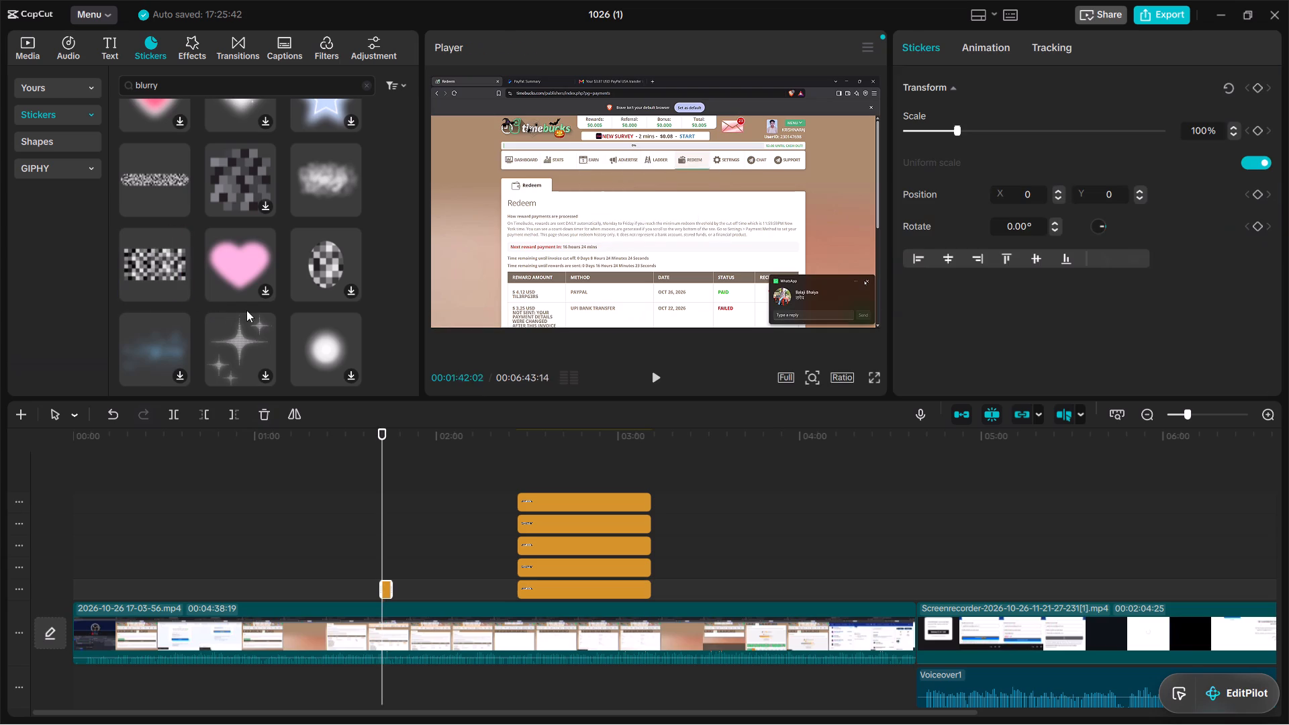
{"action": "left_click_drag", "start_coordinate": [639, 199], "coordinate": [775, 282]}
{"action": "left_click_drag", "start_coordinate": [706, 197], "coordinate": [712, 203]}
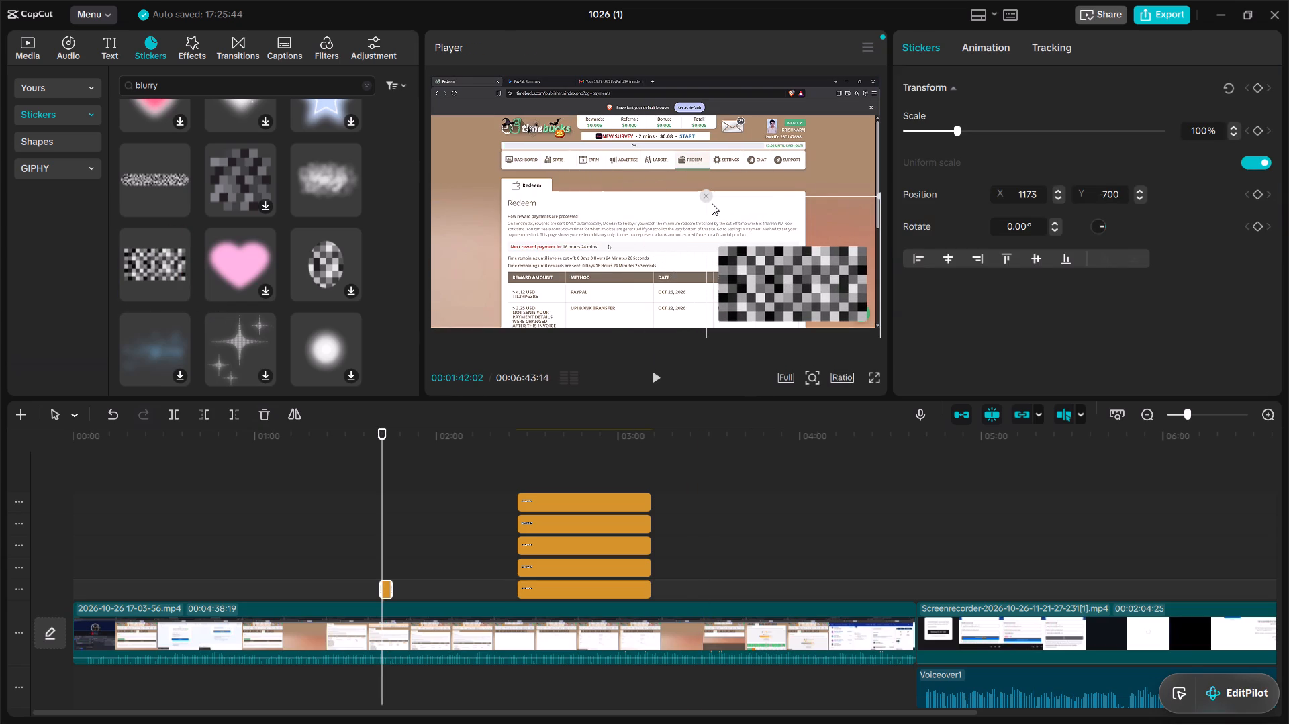
{"action": "left_click_drag", "start_coordinate": [712, 203], "coordinate": [723, 212]}
{"action": "left_click_drag", "start_coordinate": [728, 199], "coordinate": [685, 143]}
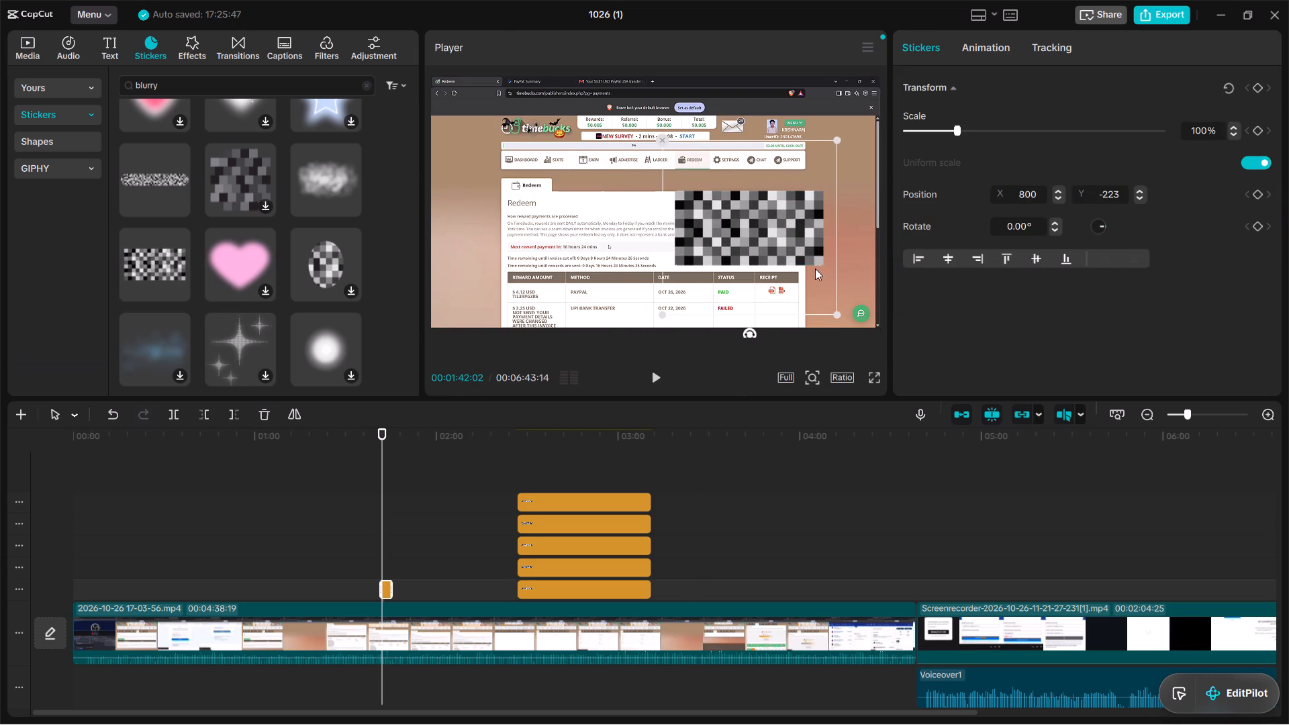
{"action": "left_click_drag", "start_coordinate": [831, 309], "coordinate": [802, 268]}
{"action": "left_click_drag", "start_coordinate": [760, 211], "coordinate": [830, 283]}
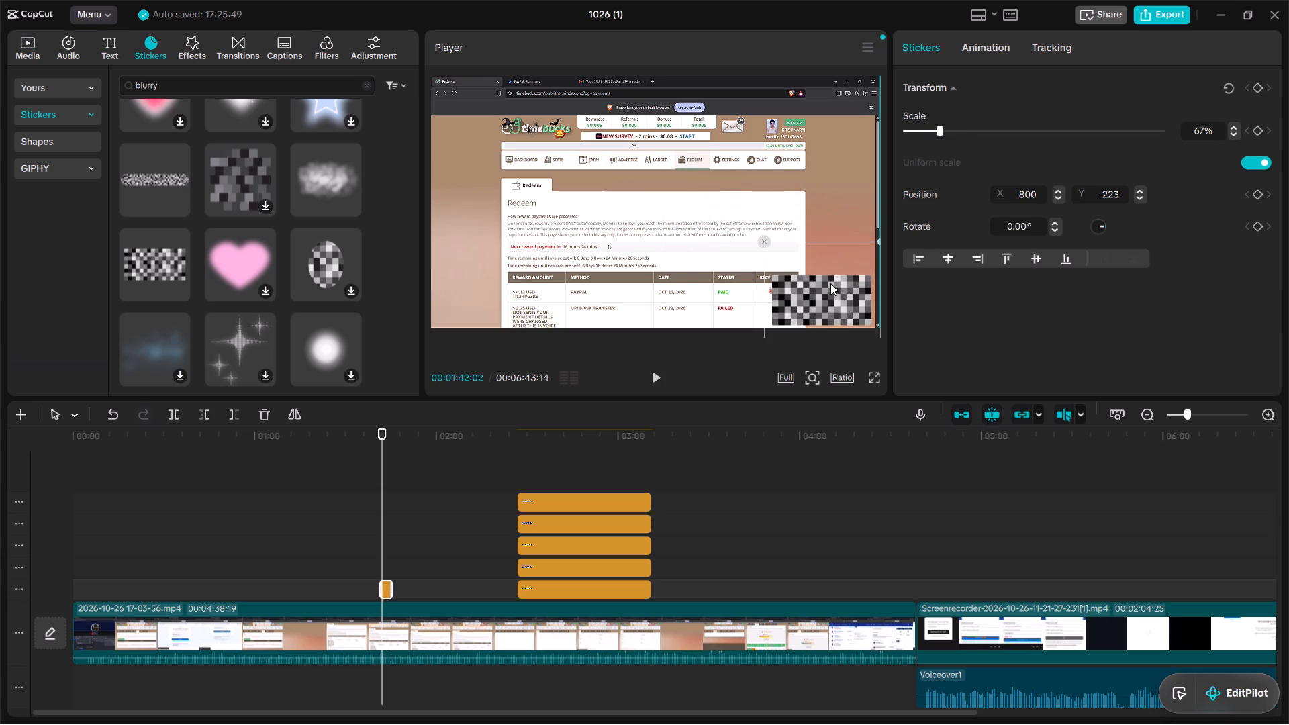
{"action": "left_click_drag", "start_coordinate": [830, 283], "coordinate": [839, 285]}
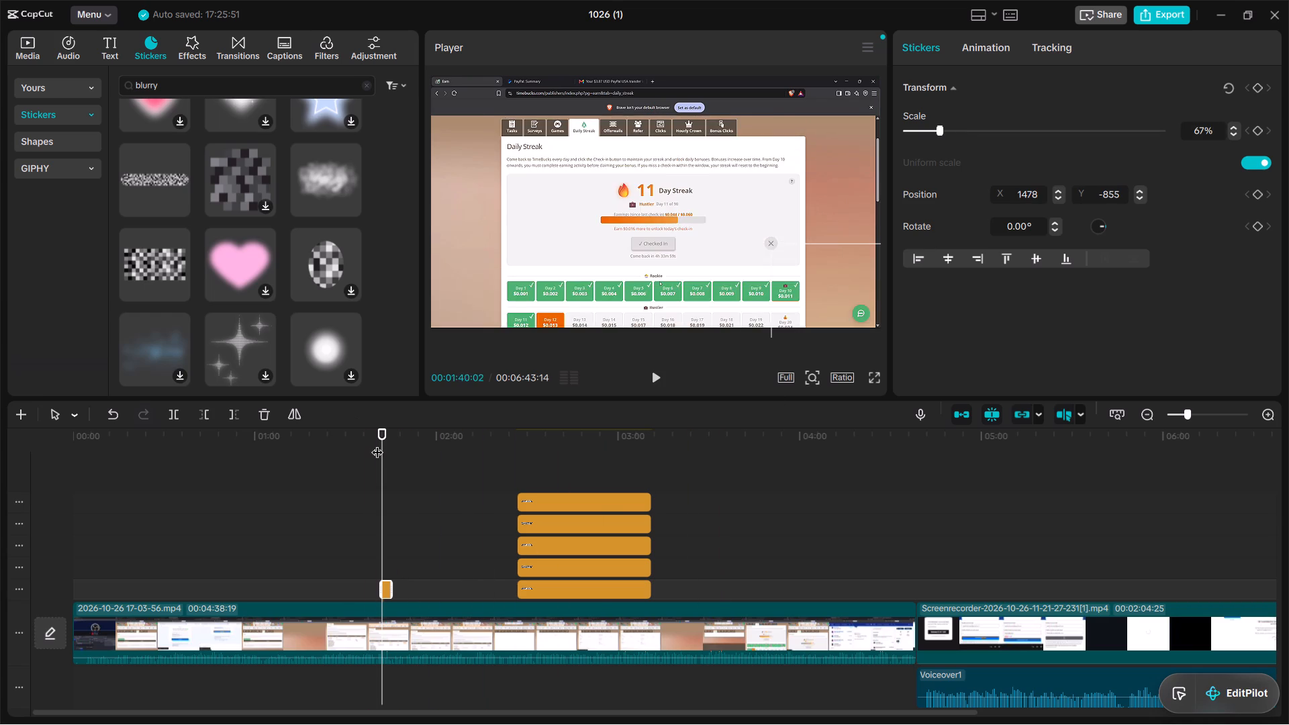
Extend the mosaic sticker covering the WhatsApp popup to slightly past 00:01:45.
{"action": "left_click", "coordinate": [391, 501]}
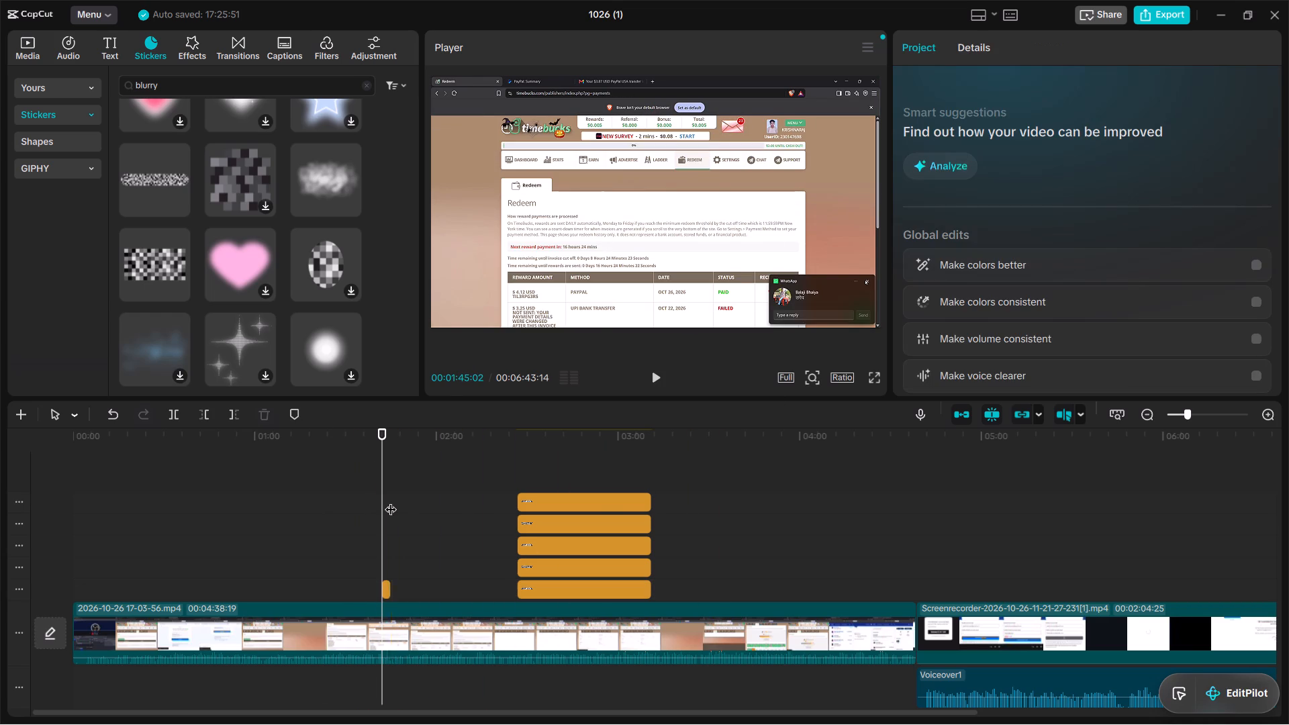
{"action": "left_click", "coordinate": [384, 587]}
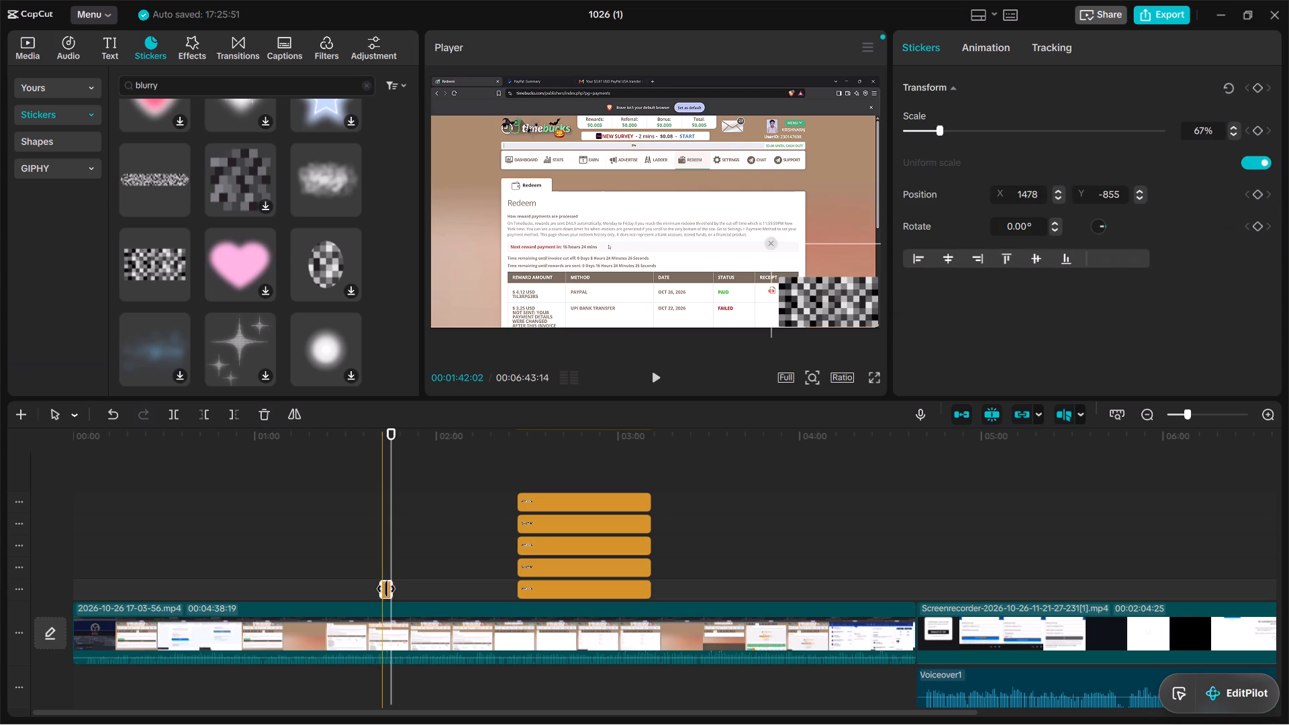
{"action": "left_click", "coordinate": [391, 589]}
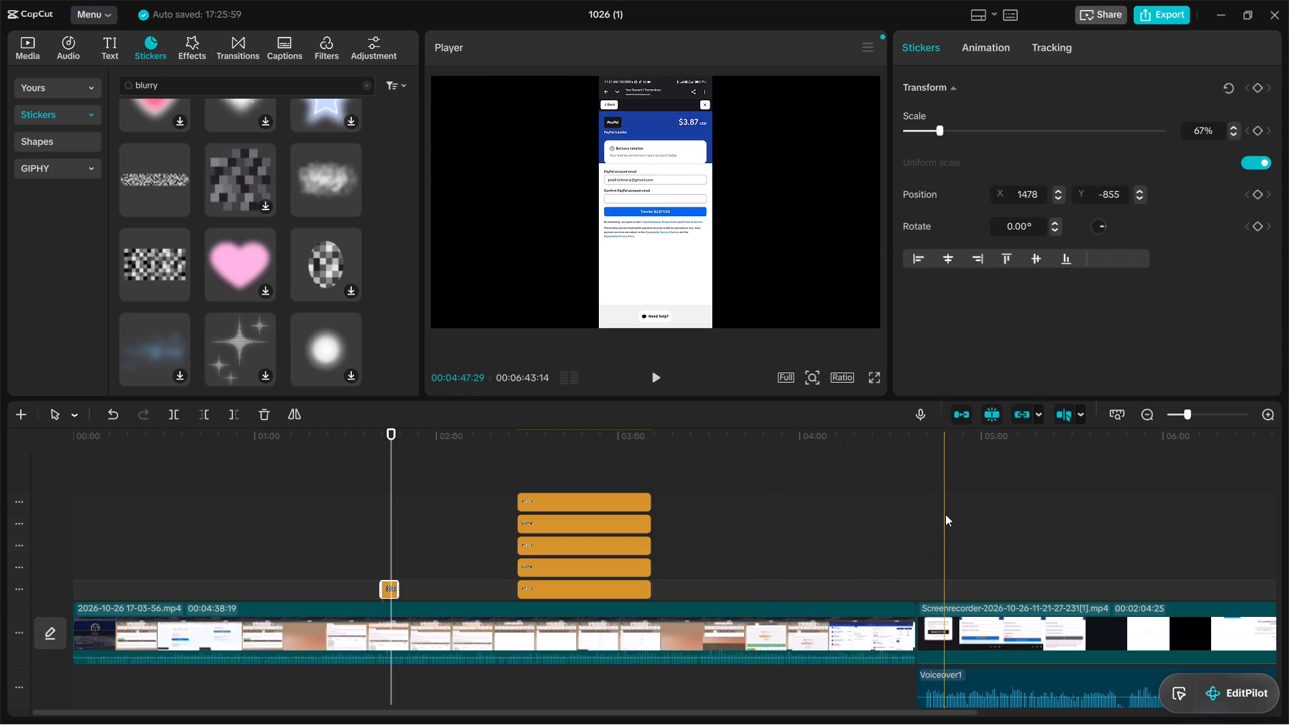
Examine the phone recording from about 00:04:42 to its end for private details that need covering.
{"action": "left_click_drag", "start_coordinate": [962, 515], "coordinate": [1029, 517]}
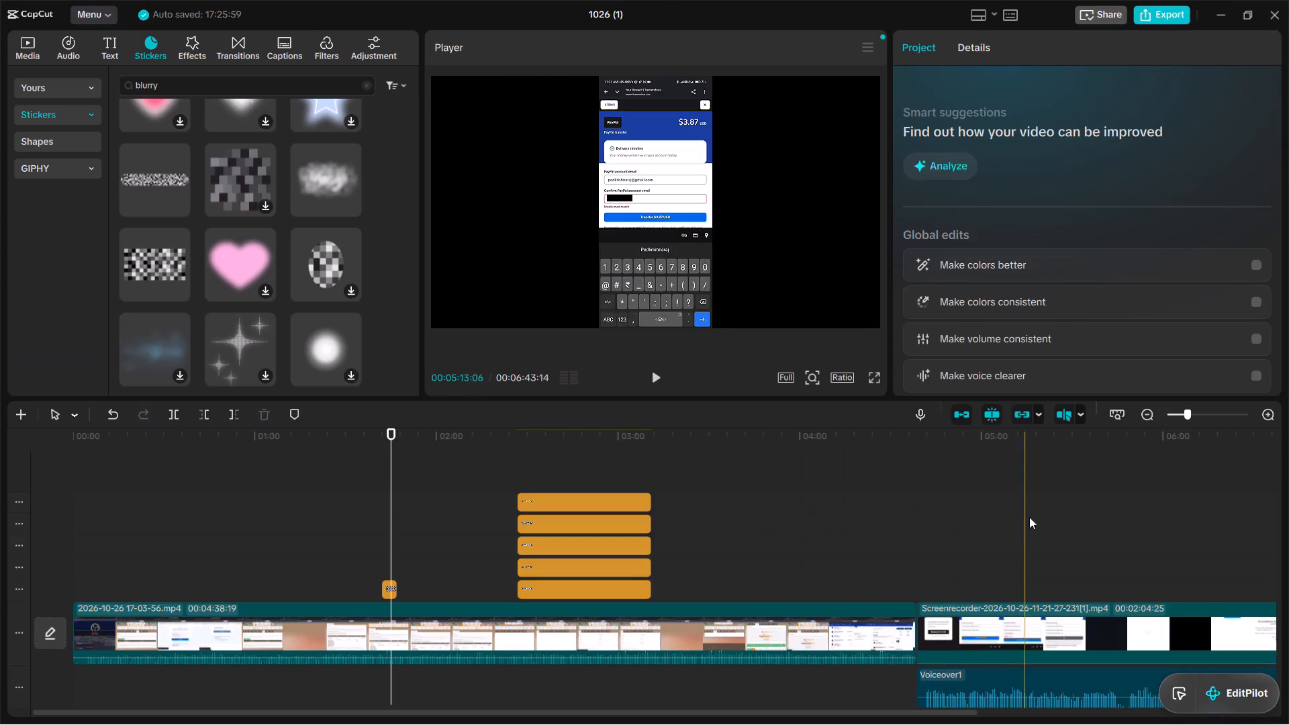
{"action": "left_click_drag", "start_coordinate": [1029, 517], "coordinate": [1082, 524]}
{"action": "left_click_drag", "start_coordinate": [1084, 505], "coordinate": [1104, 507]}
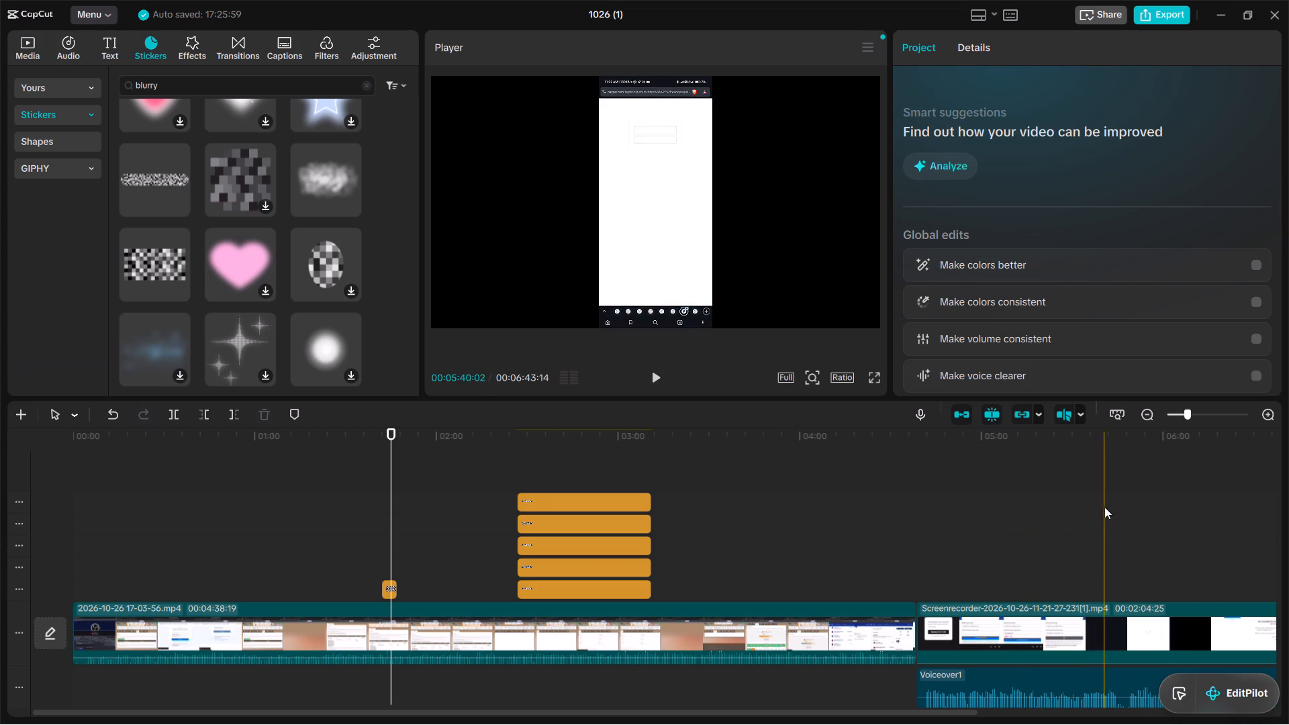
{"action": "left_click_drag", "start_coordinate": [1104, 507], "coordinate": [1208, 516]}
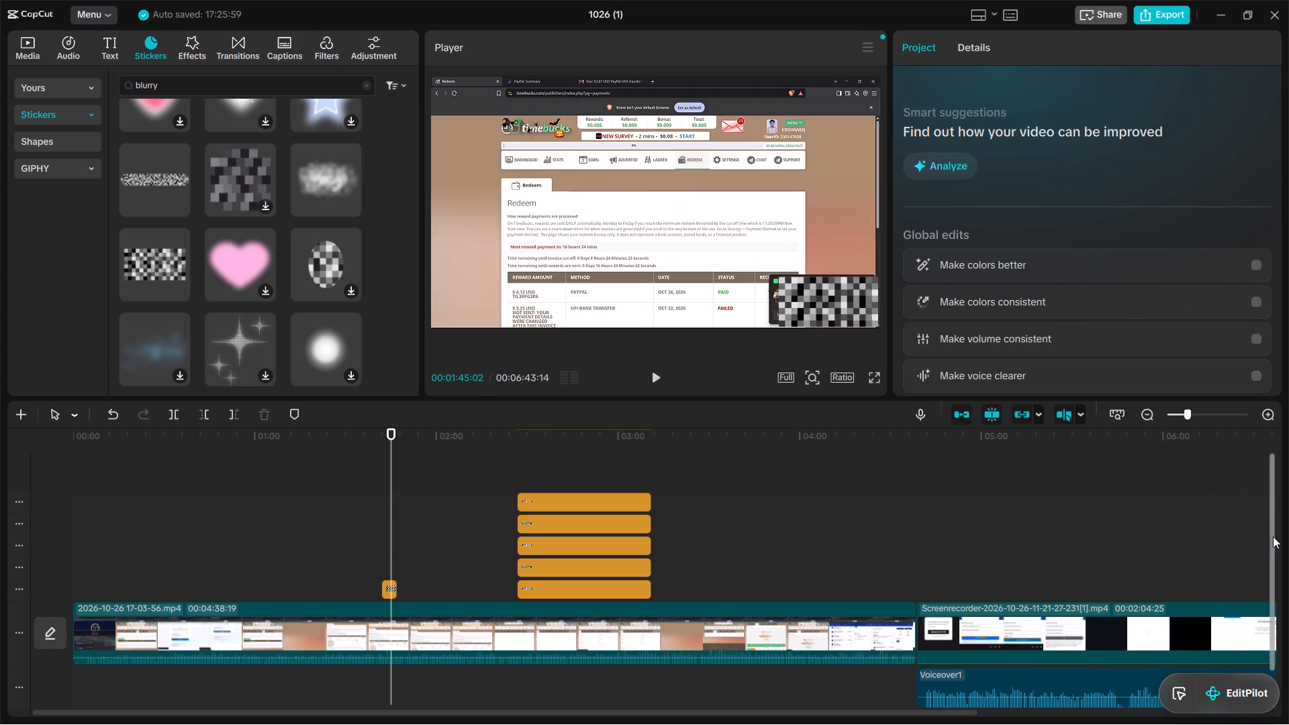
{"action": "left_click_drag", "start_coordinate": [1090, 491], "coordinate": [1183, 507]}
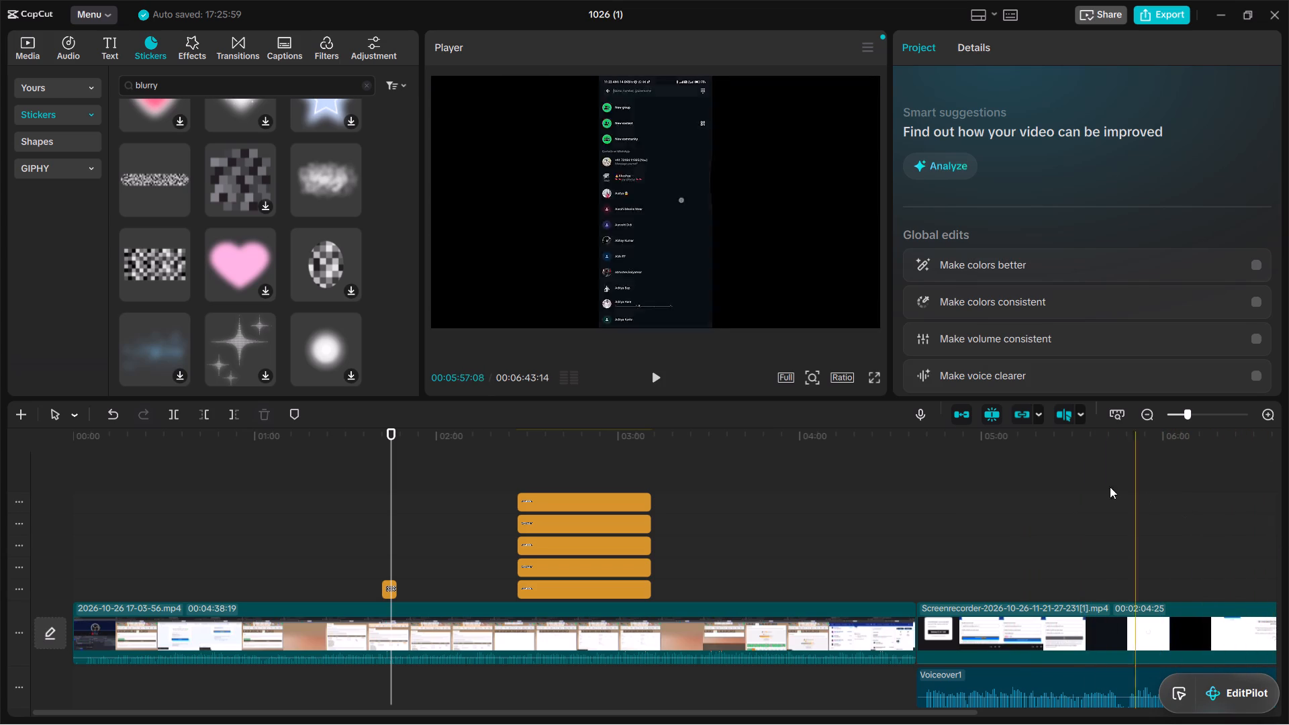
{"action": "left_click_drag", "start_coordinate": [392, 448], "coordinate": [403, 454]}
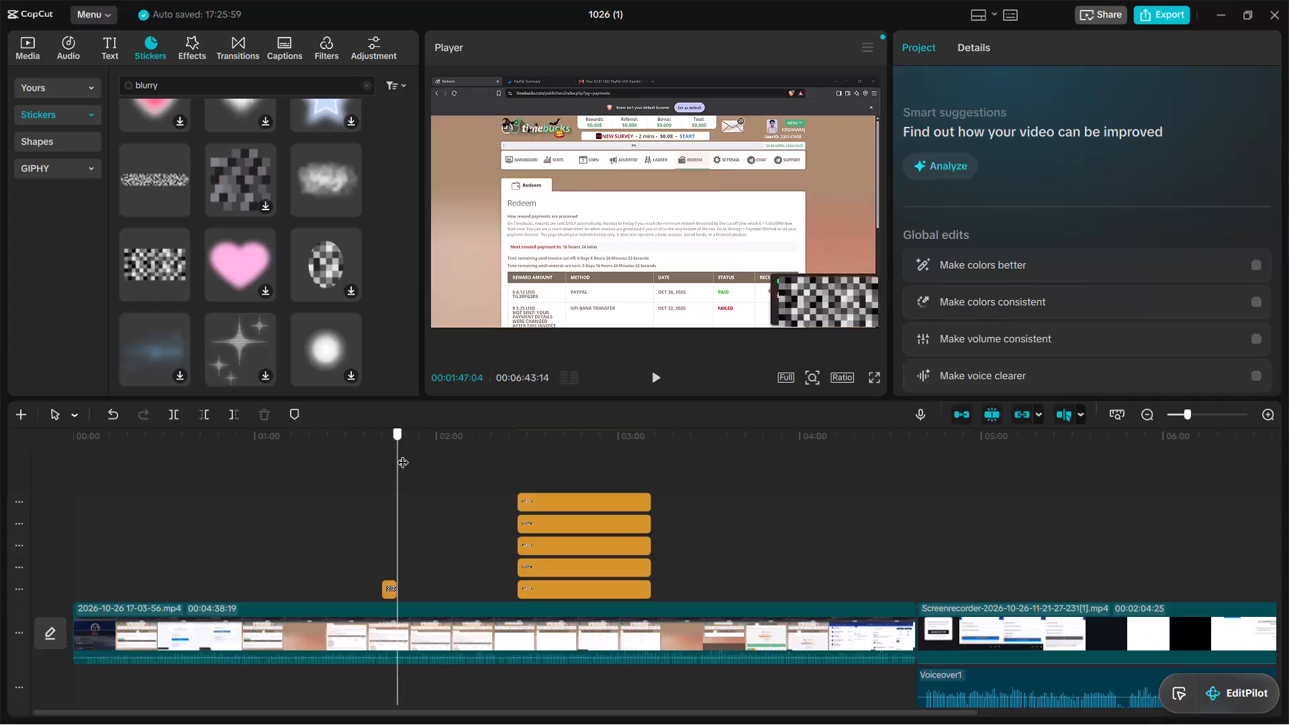
{"action": "left_click_drag", "start_coordinate": [403, 454], "coordinate": [1259, 487]}
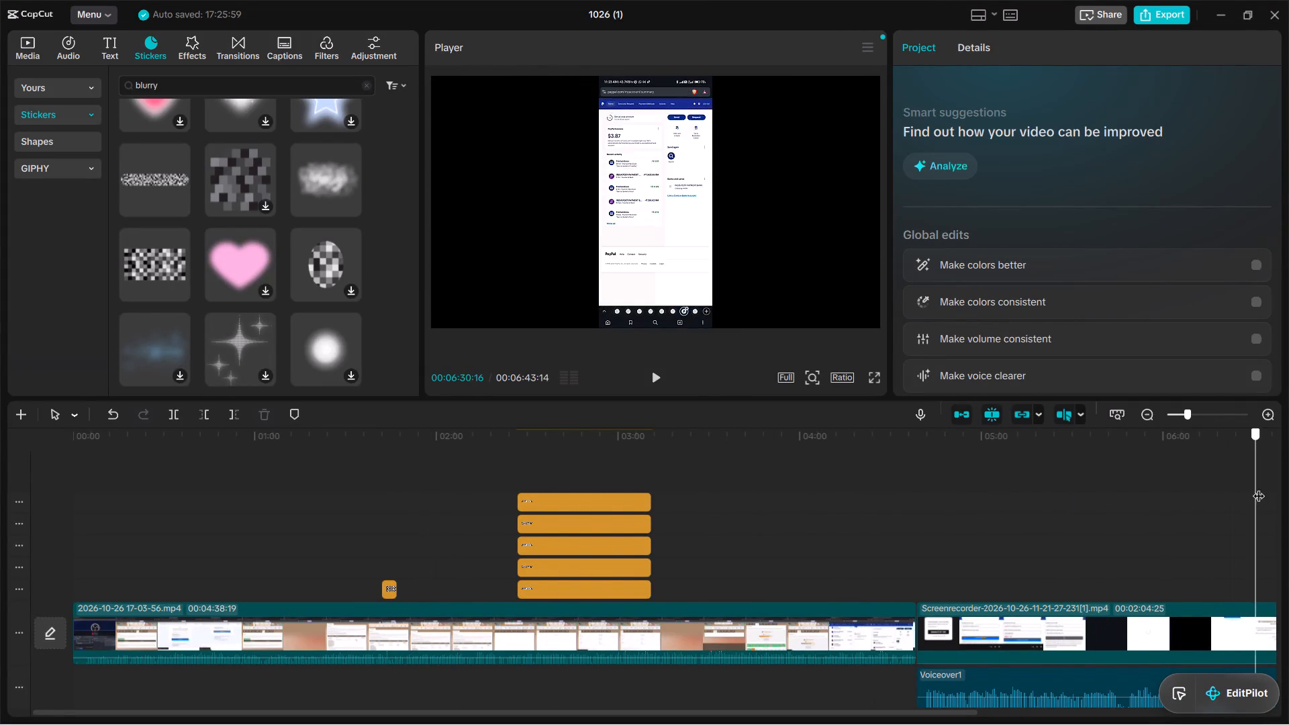
{"action": "left_click_drag", "start_coordinate": [1259, 487], "coordinate": [1073, 518]}
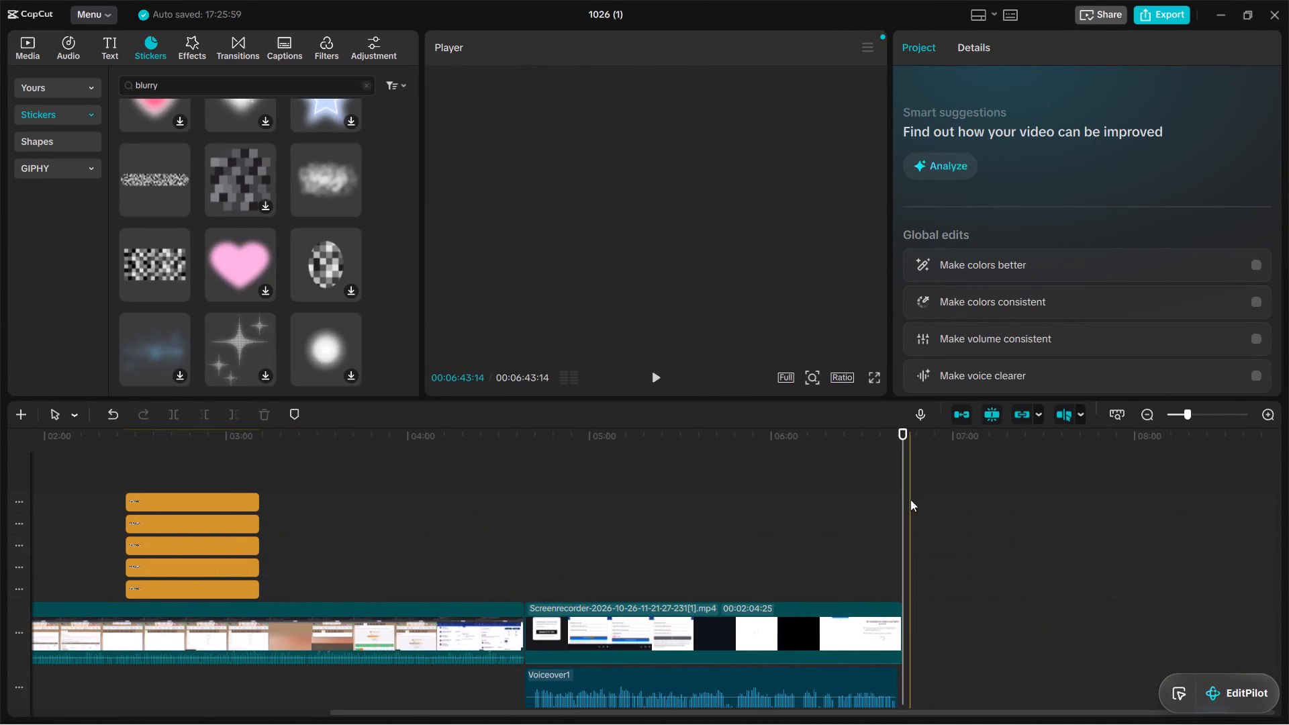
{"action": "left_click_drag", "start_coordinate": [904, 499], "coordinate": [853, 532]}
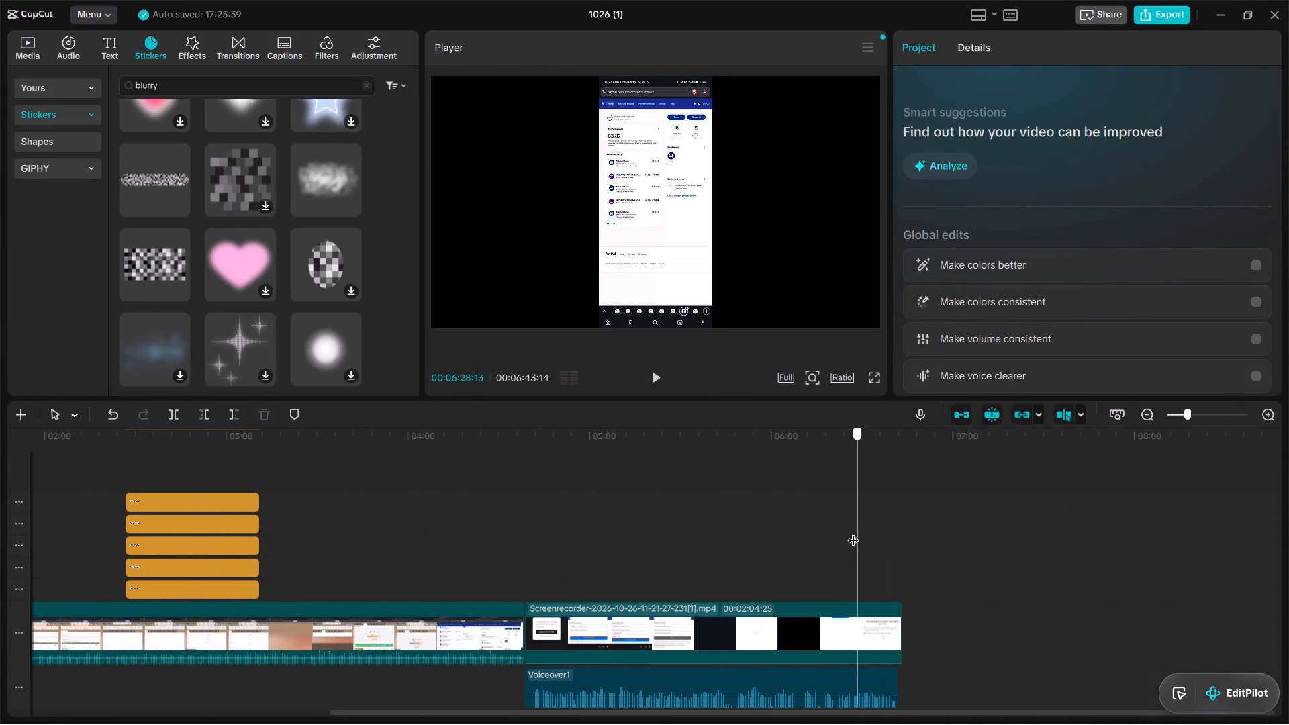
{"action": "left_click_drag", "start_coordinate": [853, 532], "coordinate": [768, 538]}
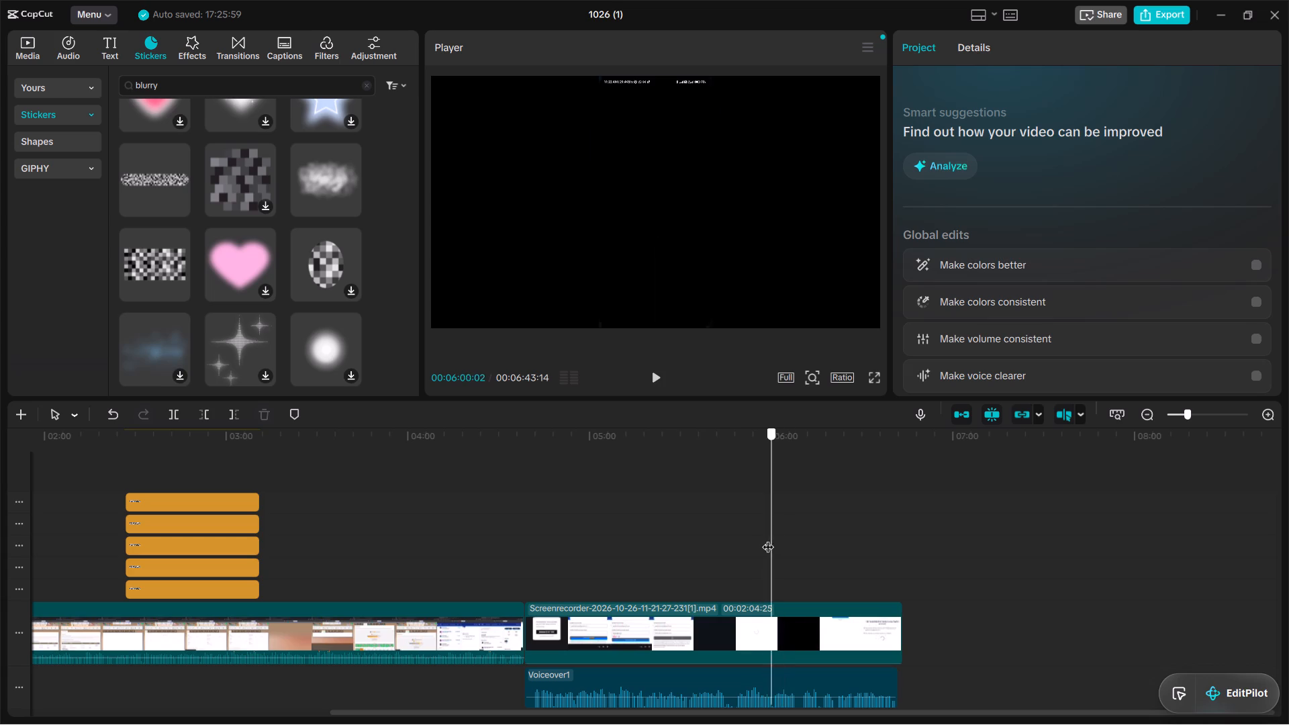
{"action": "left_click_drag", "start_coordinate": [768, 538], "coordinate": [718, 546]}
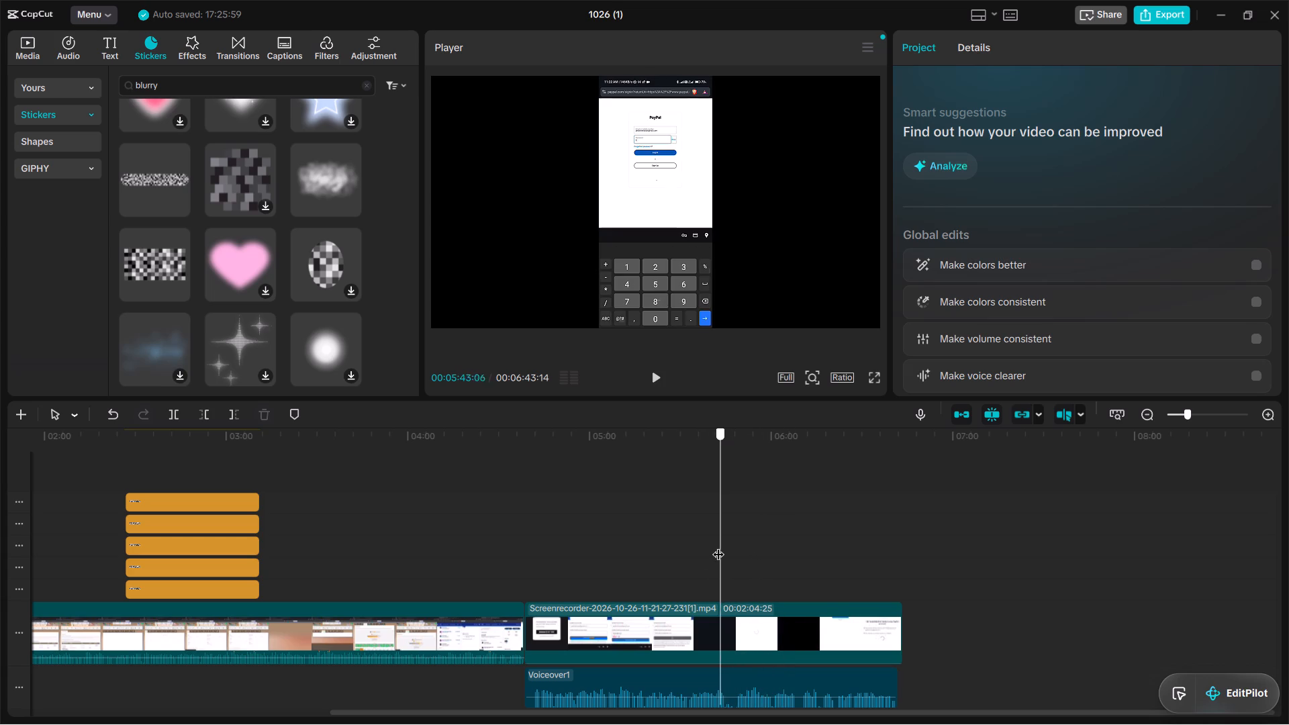
{"action": "left_click_drag", "start_coordinate": [718, 546], "coordinate": [534, 559]}
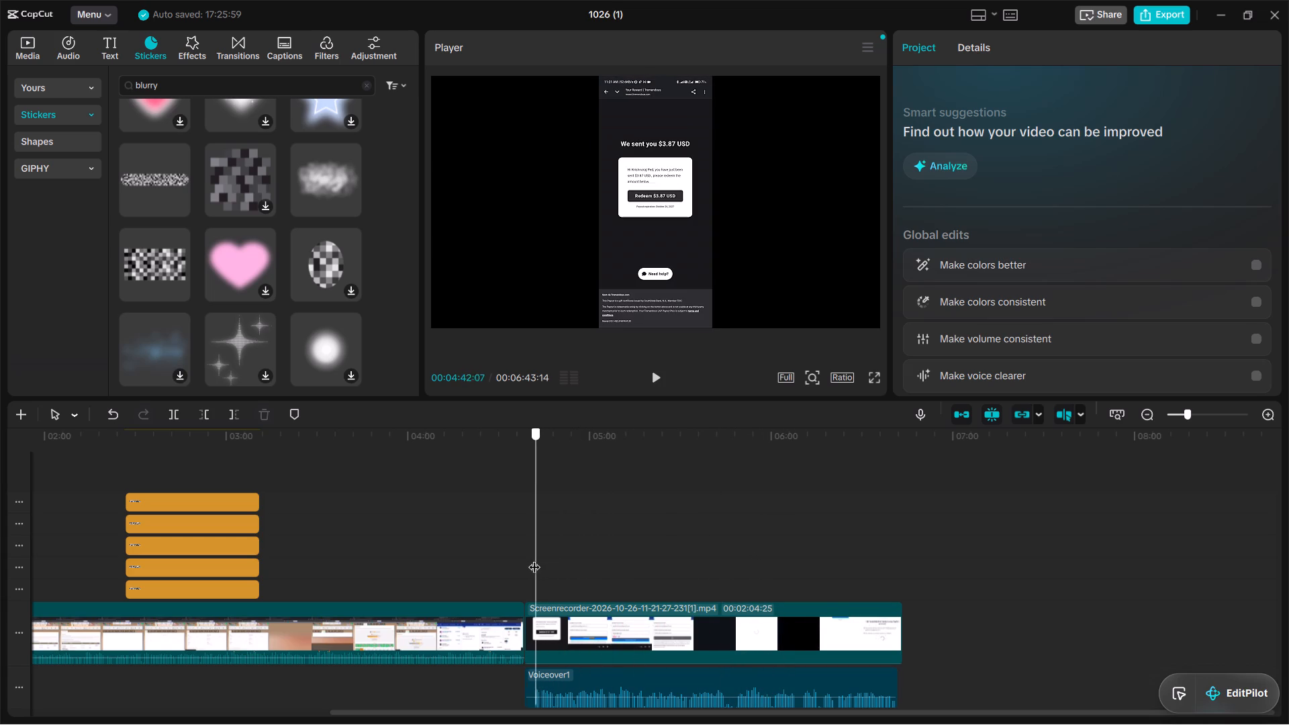
Add the thin pixel mosaic strip sticker at about 00:04:53, scale it to about 35%, and place it over the PayPal account email.
{"action": "left_click_drag", "start_coordinate": [534, 559], "coordinate": [567, 560]}
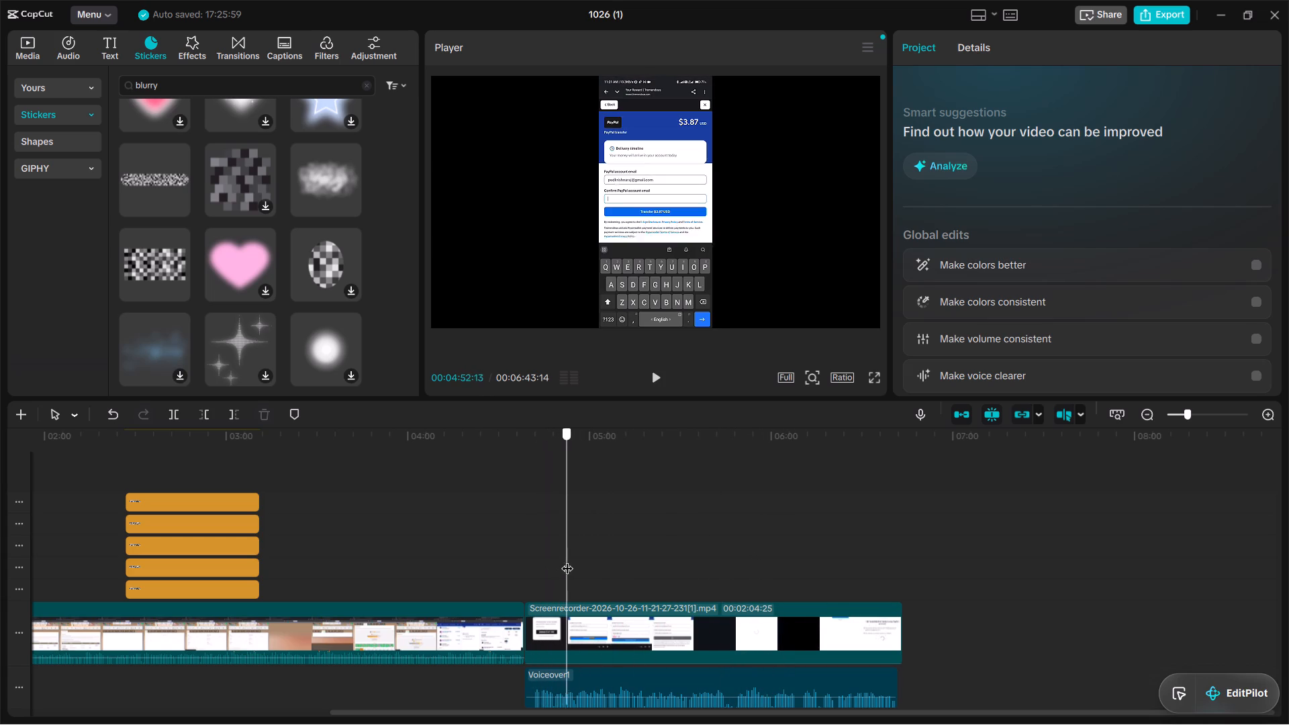
{"action": "left_click_drag", "start_coordinate": [567, 560], "coordinate": [571, 569]}
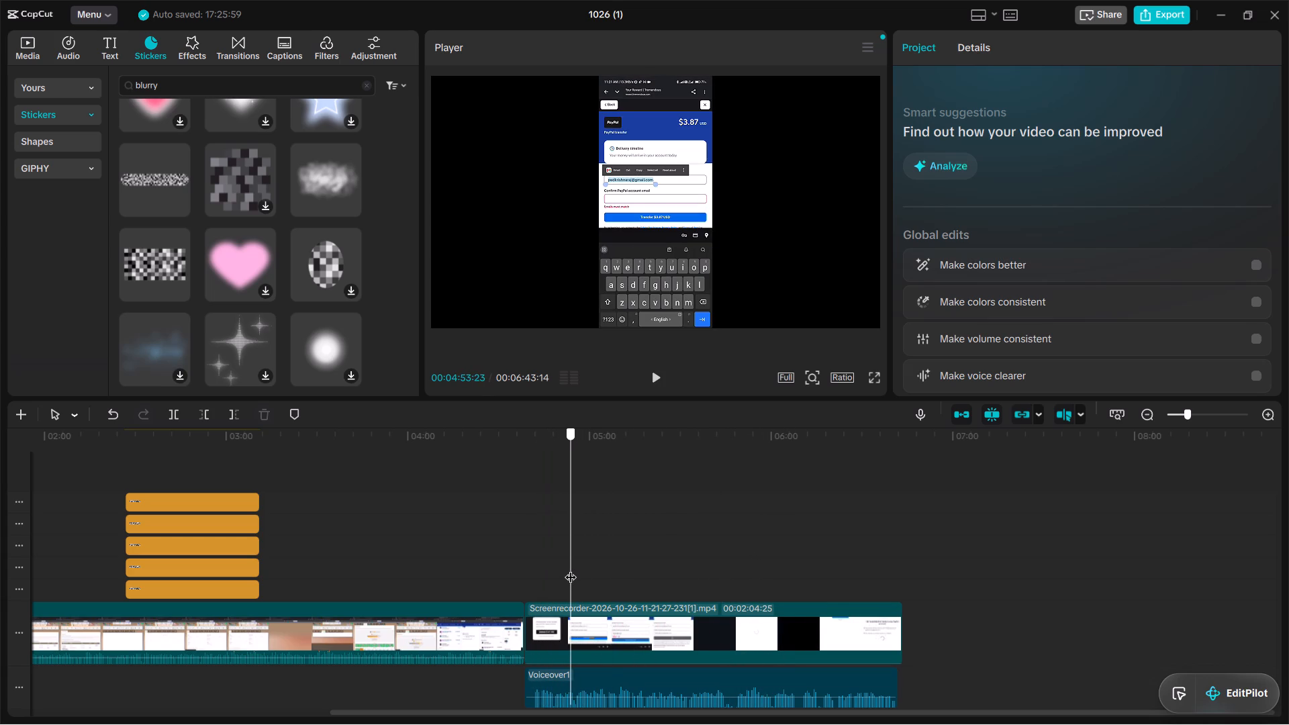
{"action": "left_click_drag", "start_coordinate": [571, 569], "coordinate": [571, 568]}
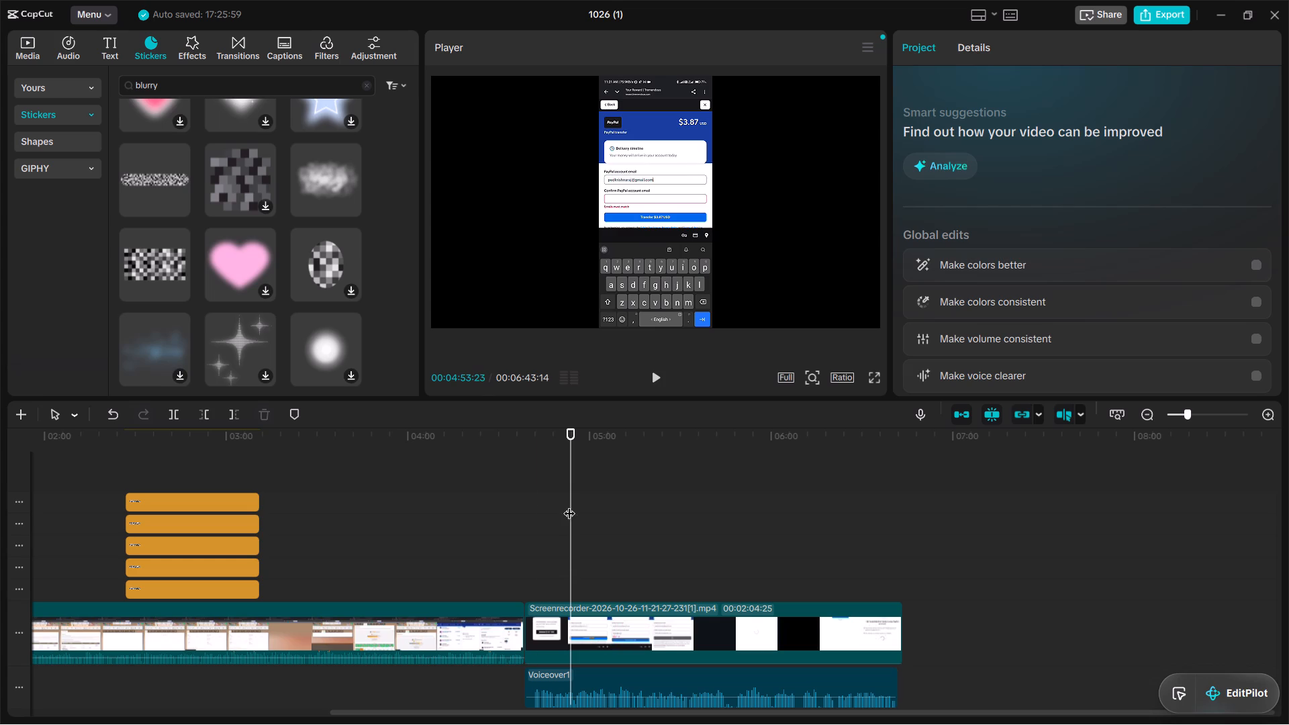
{"action": "scroll", "coordinate": [192, 242], "scroll_direction": "up", "scroll_amount": 2}
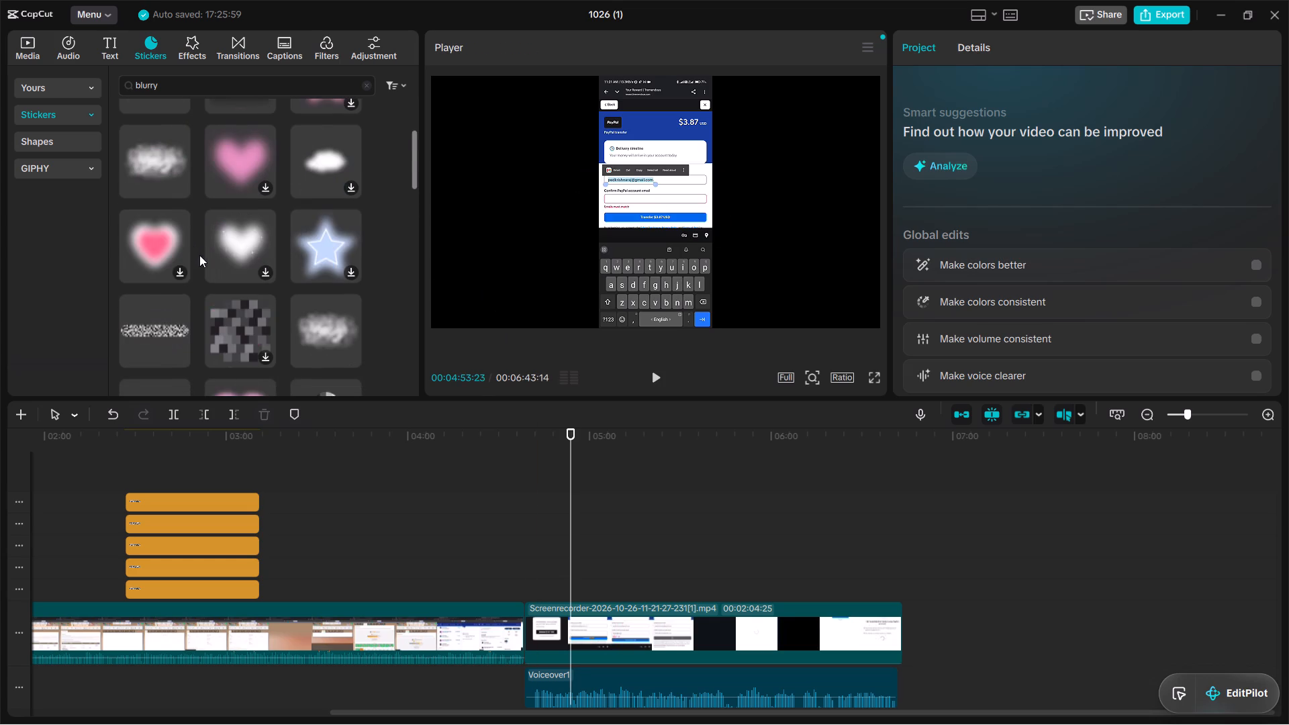
{"action": "scroll", "coordinate": [205, 259], "scroll_direction": "up", "scroll_amount": 3}
{"action": "scroll", "coordinate": [211, 258], "scroll_direction": "down", "scroll_amount": 7}
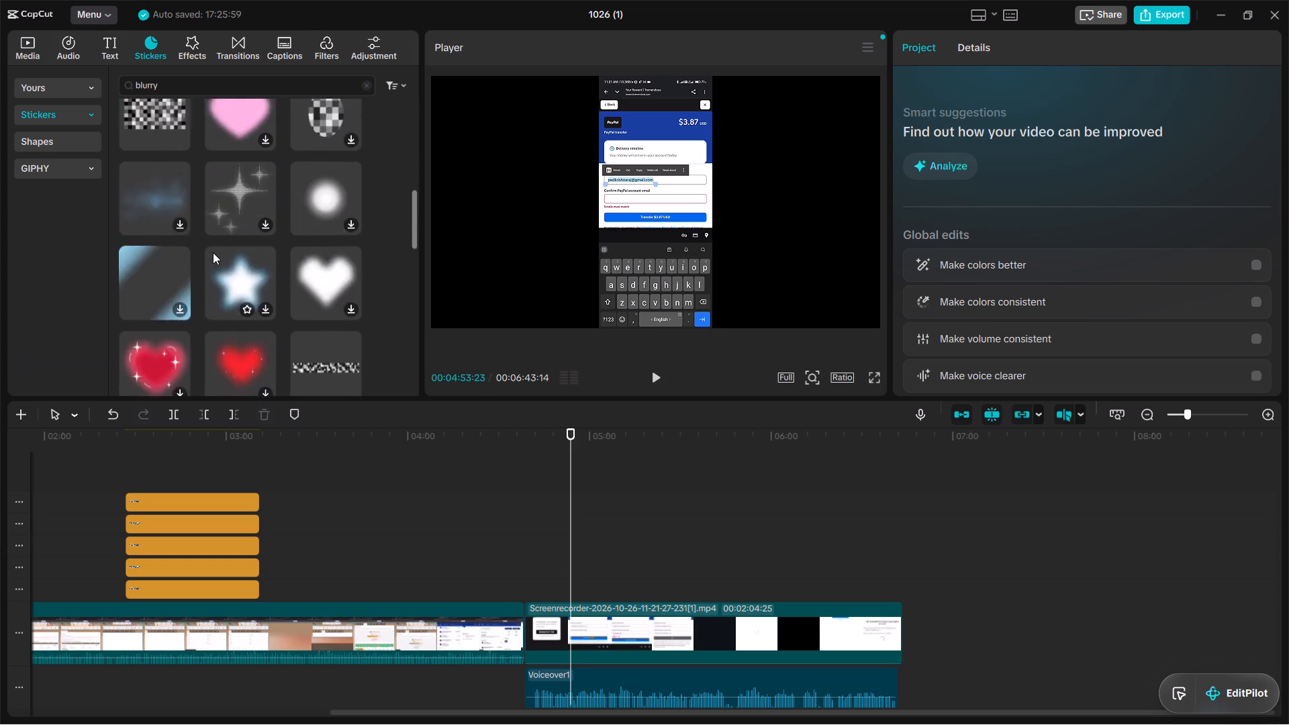
{"action": "scroll", "coordinate": [213, 252], "scroll_direction": "down", "scroll_amount": 1}
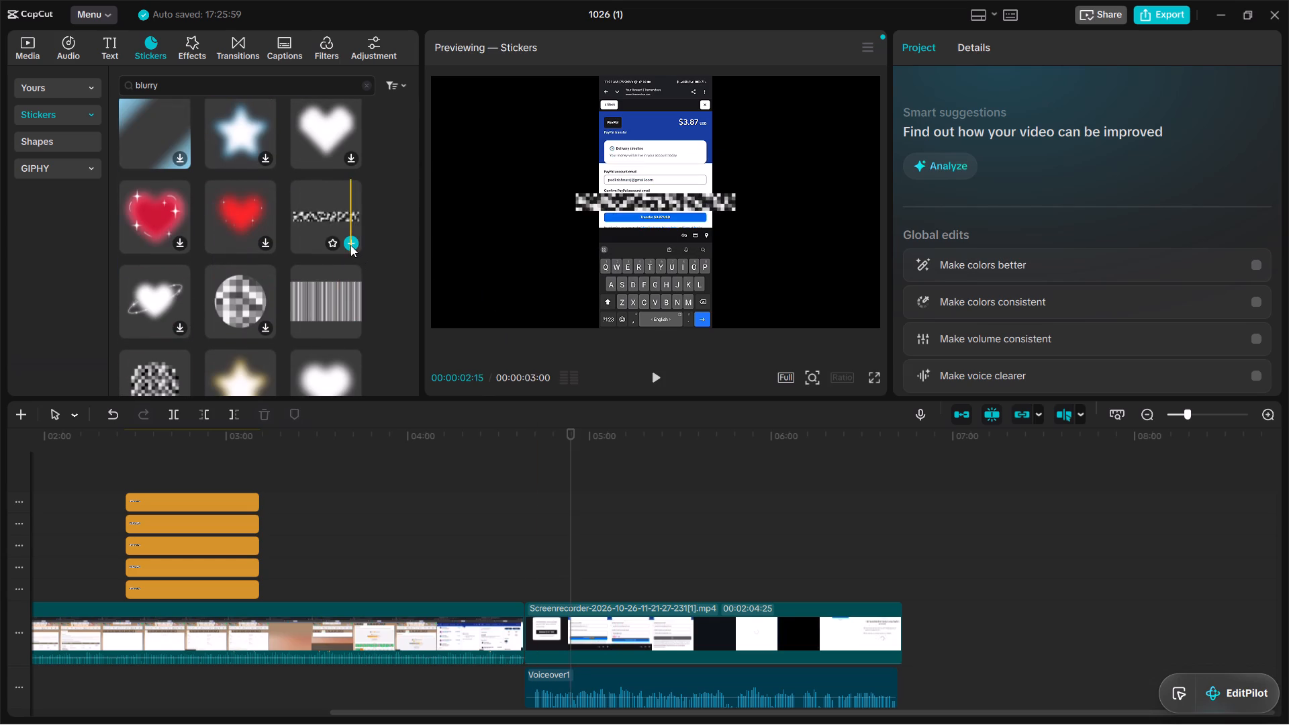
{"action": "left_click", "coordinate": [350, 245]}
{"action": "left_click_drag", "start_coordinate": [739, 270], "coordinate": [684, 168]}
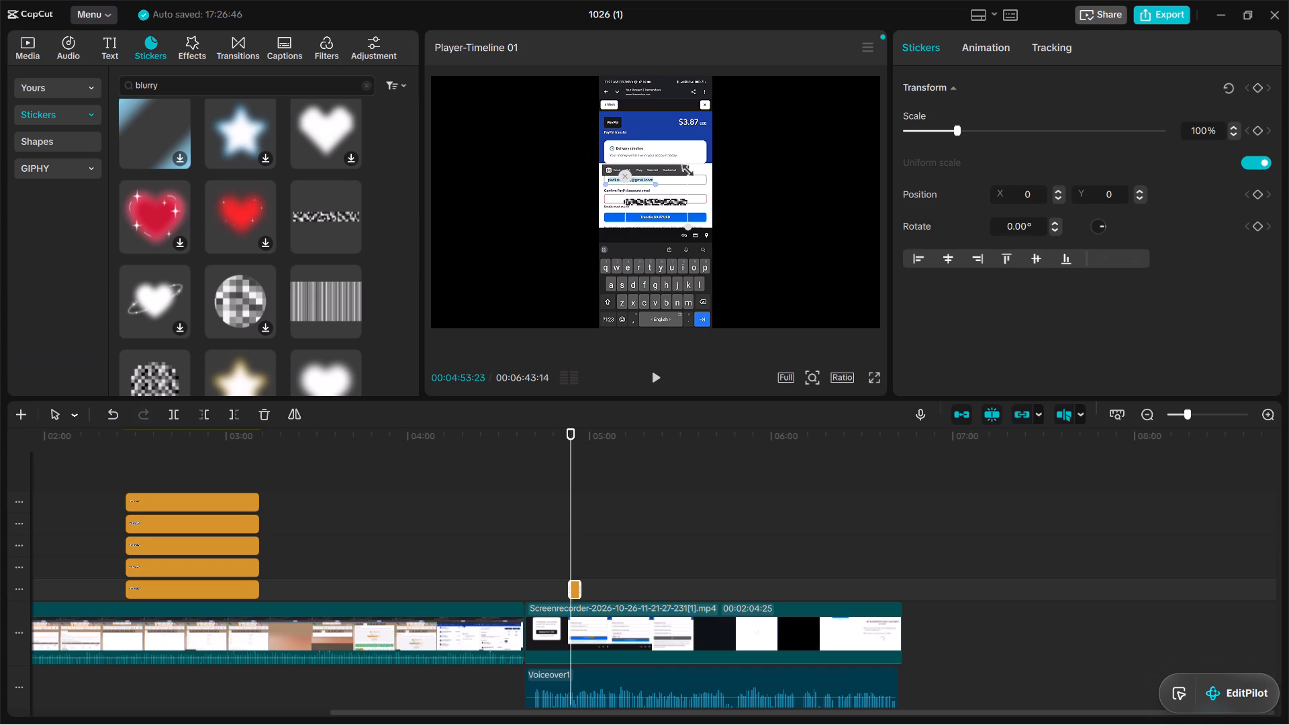
{"action": "left_click_drag", "start_coordinate": [684, 168], "coordinate": [683, 167]}
{"action": "left_click_drag", "start_coordinate": [665, 197], "coordinate": [642, 175]}
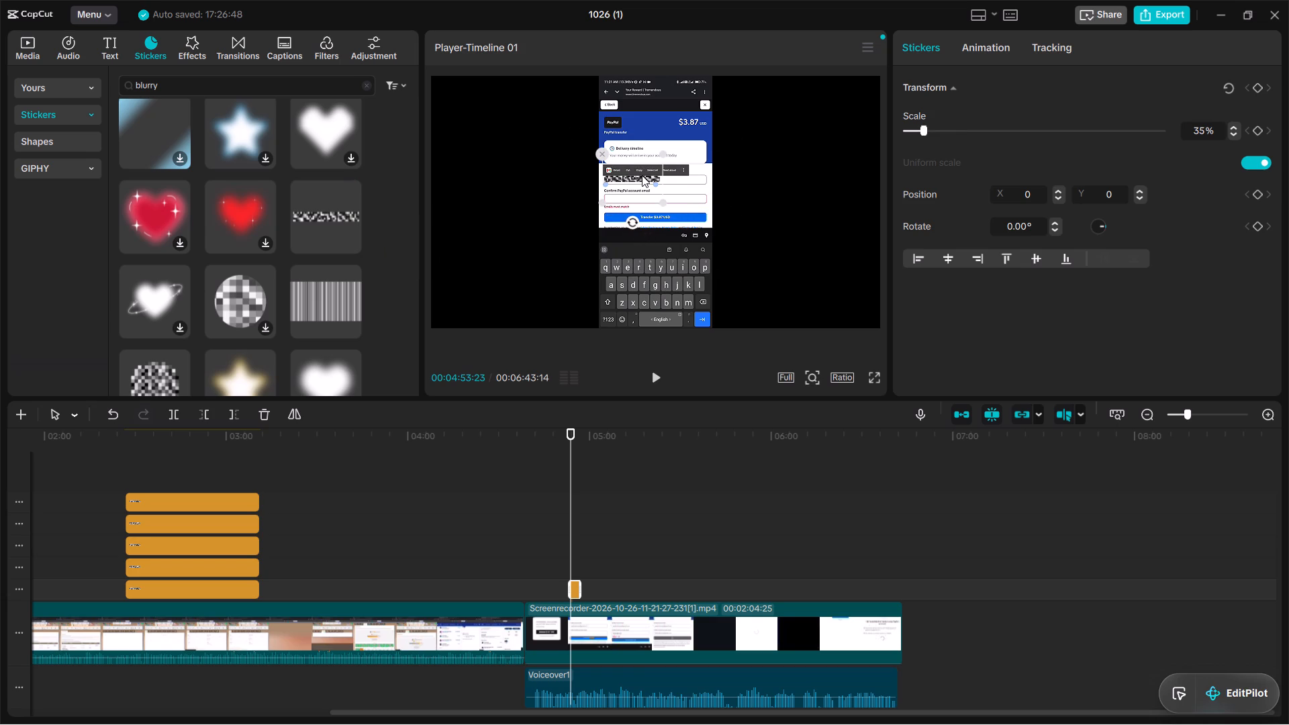
{"action": "left_click_drag", "start_coordinate": [642, 175], "coordinate": [640, 176]}
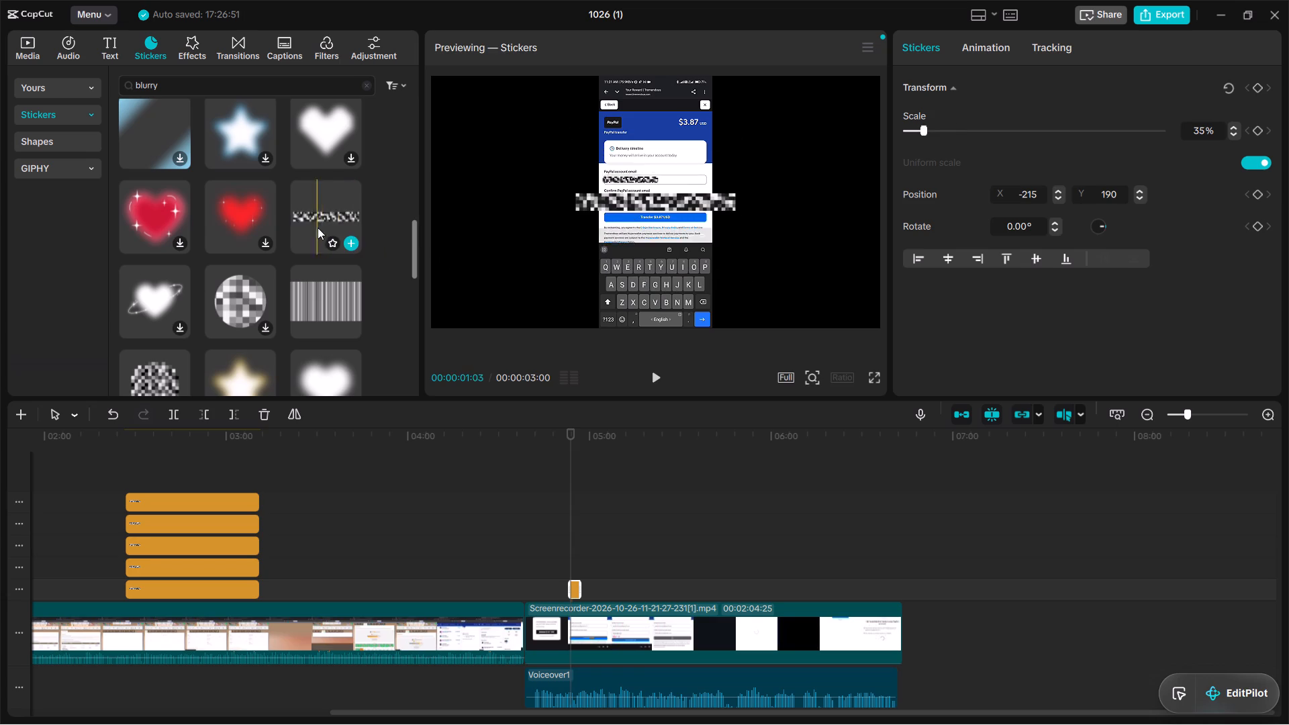
Add a second thin mosaic strip sticker at about 00:04:53, scale it to about 32%, and place it over the confirm email field.
{"action": "left_click", "coordinate": [352, 237]}
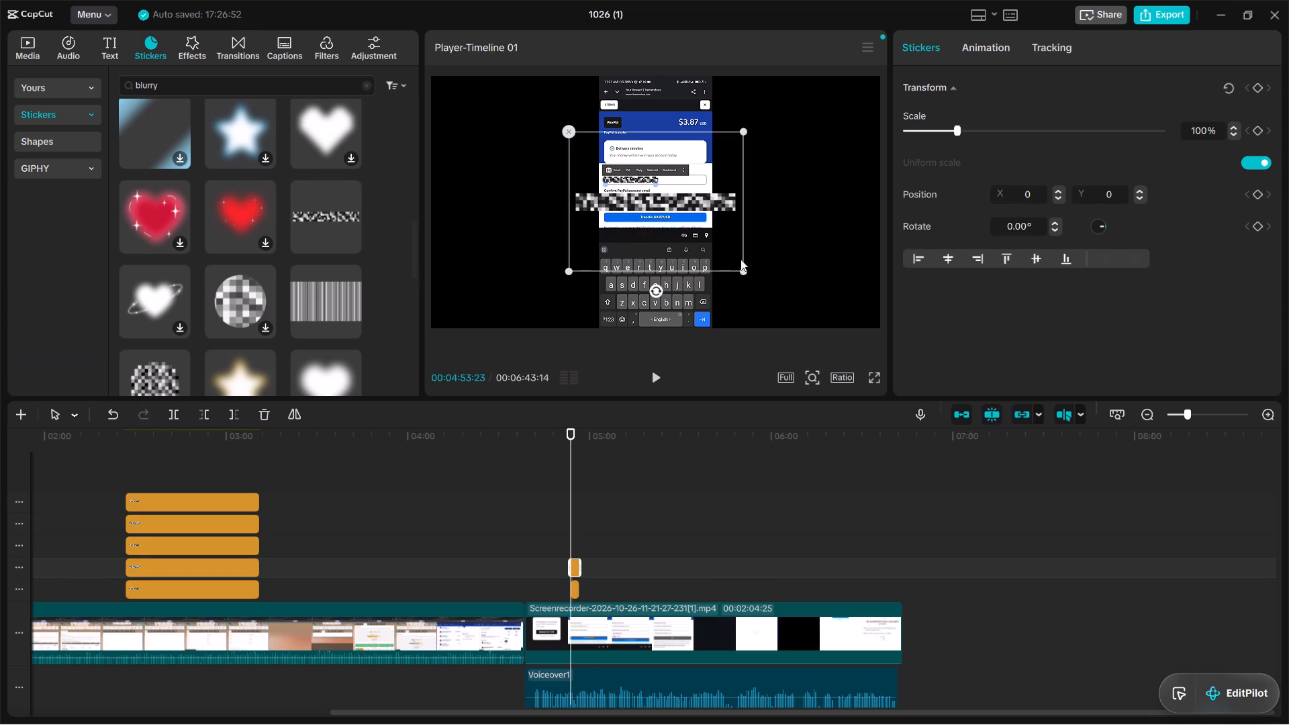
{"action": "left_click_drag", "start_coordinate": [745, 269], "coordinate": [665, 187]}
{"action": "left_click_drag", "start_coordinate": [664, 205], "coordinate": [664, 204]}
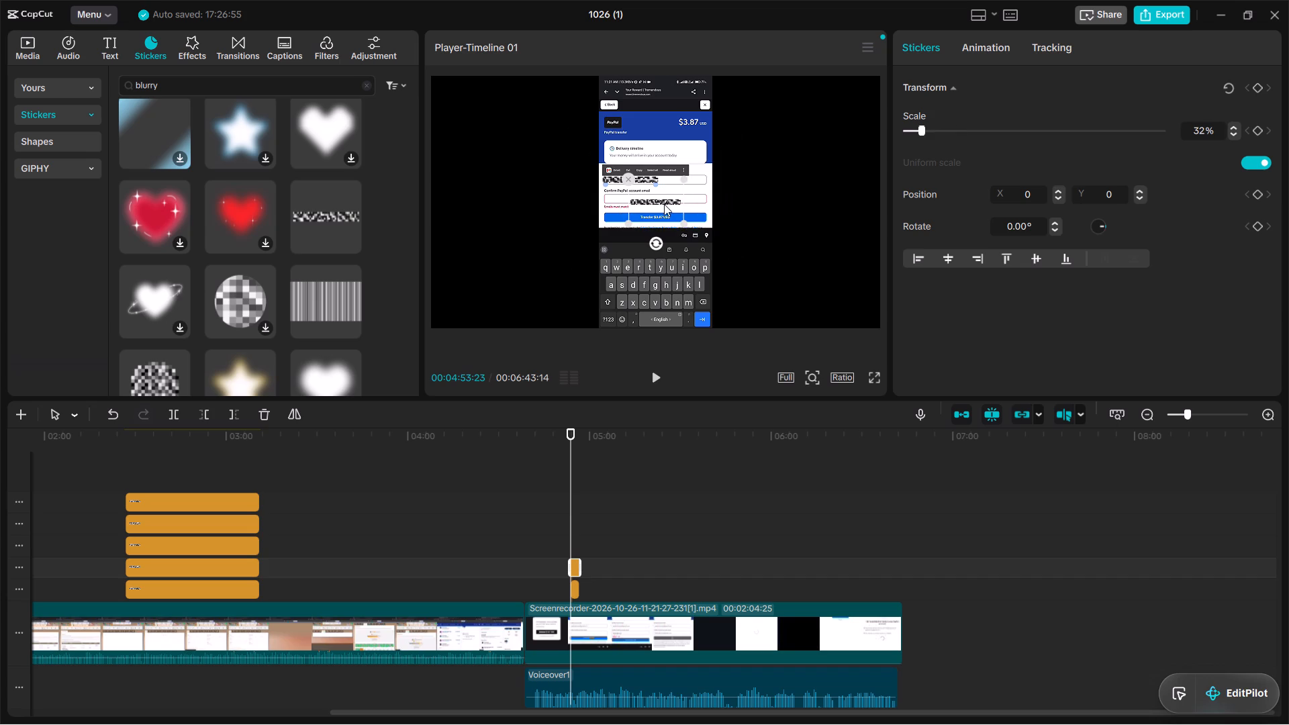
{"action": "left_click_drag", "start_coordinate": [664, 204], "coordinate": [636, 203]}
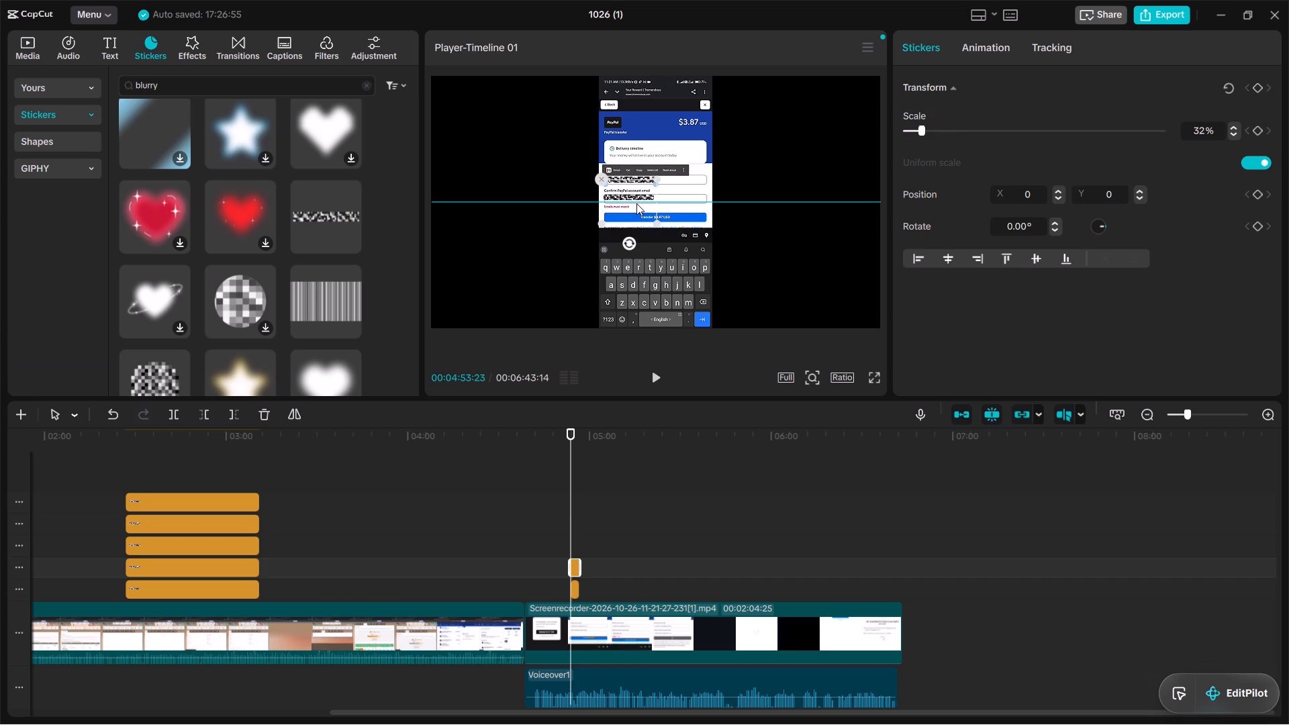
{"action": "left_click_drag", "start_coordinate": [636, 203], "coordinate": [638, 199]}
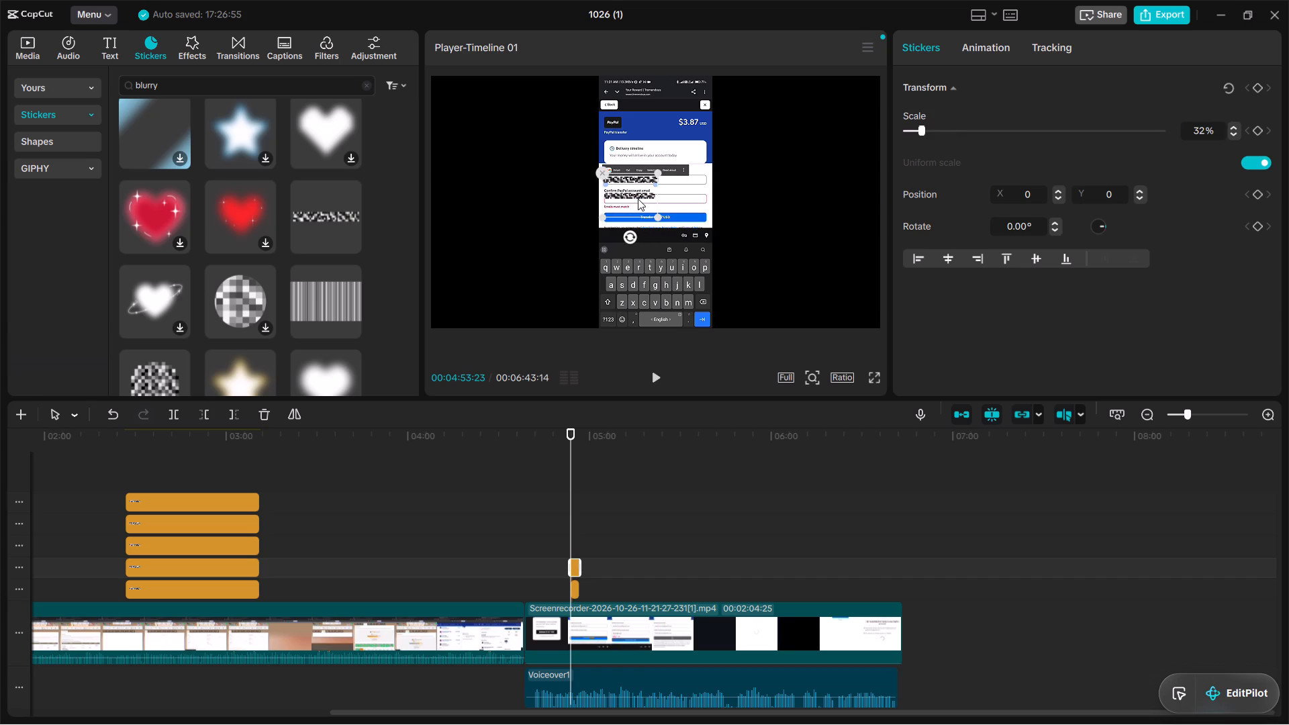
{"action": "left_click_drag", "start_coordinate": [638, 199], "coordinate": [640, 201]}
{"action": "left_click", "coordinate": [640, 201]}
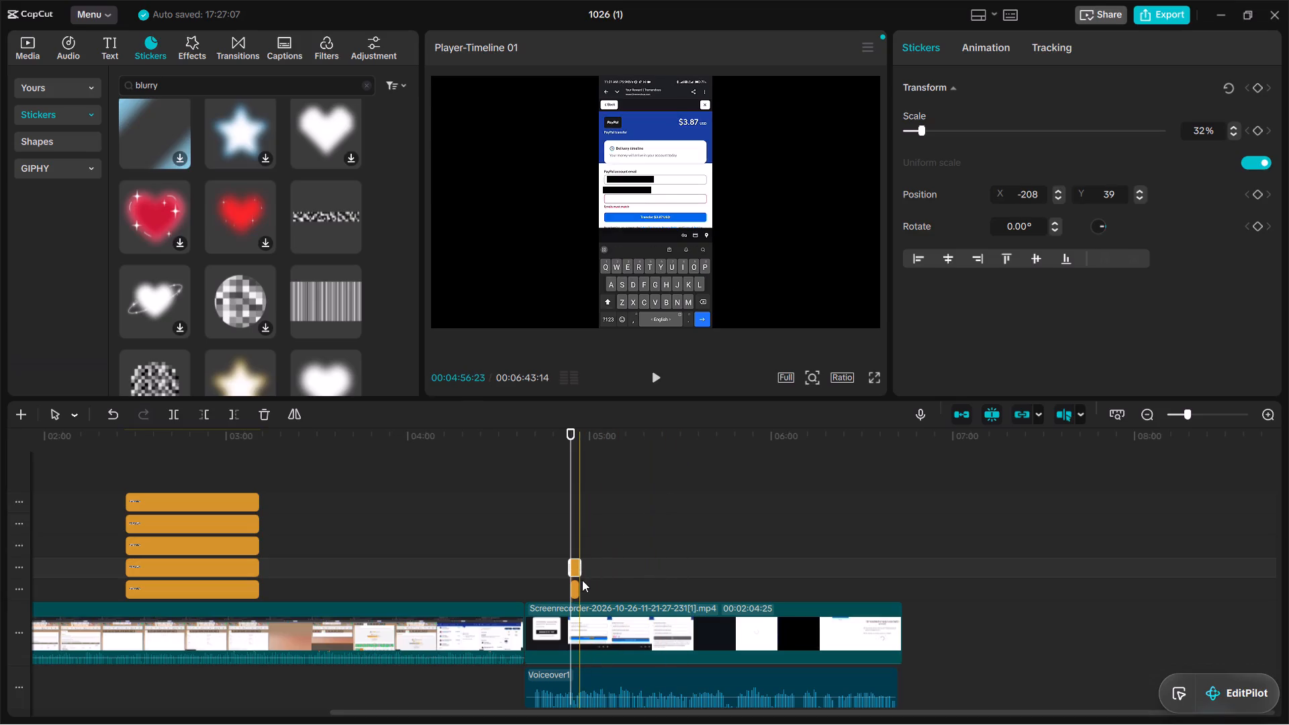
Extend both mosaic stickers covering the PayPal email fields so they end at about 00:05:24.
{"action": "left_click_drag", "start_coordinate": [579, 573], "coordinate": [624, 579]}
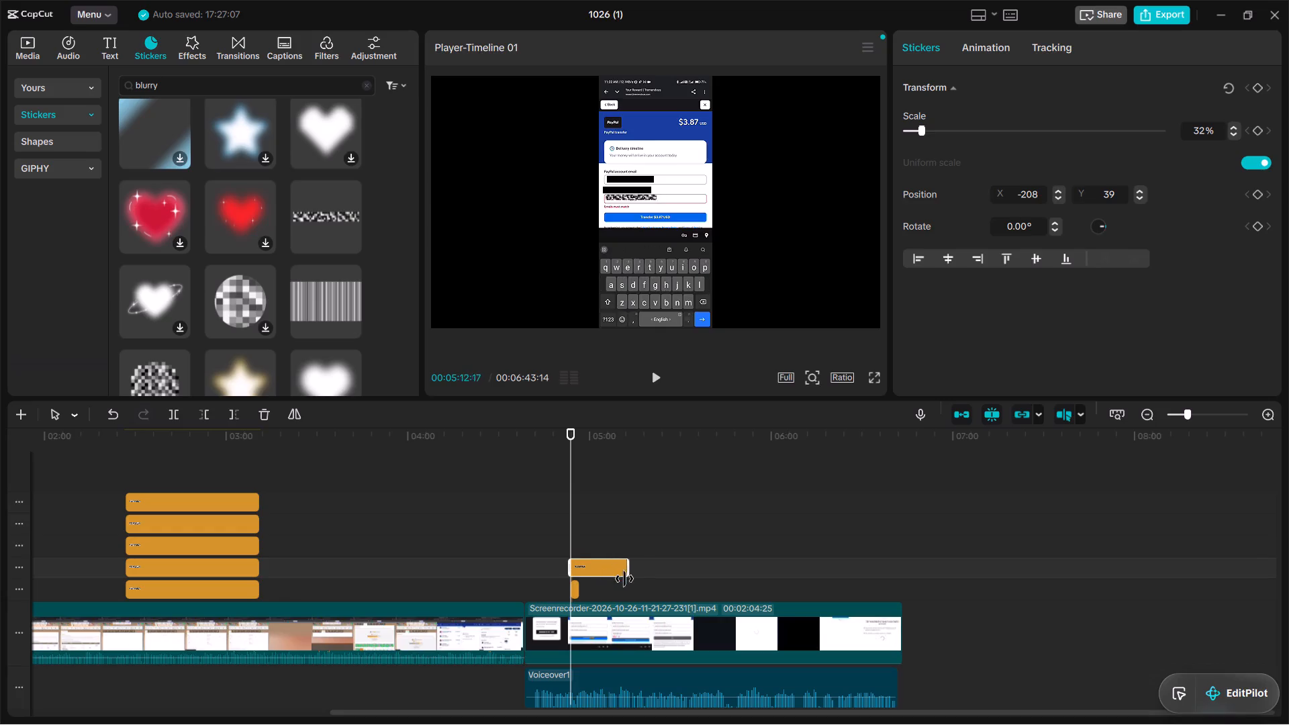
{"action": "left_click_drag", "start_coordinate": [624, 579], "coordinate": [648, 585]}
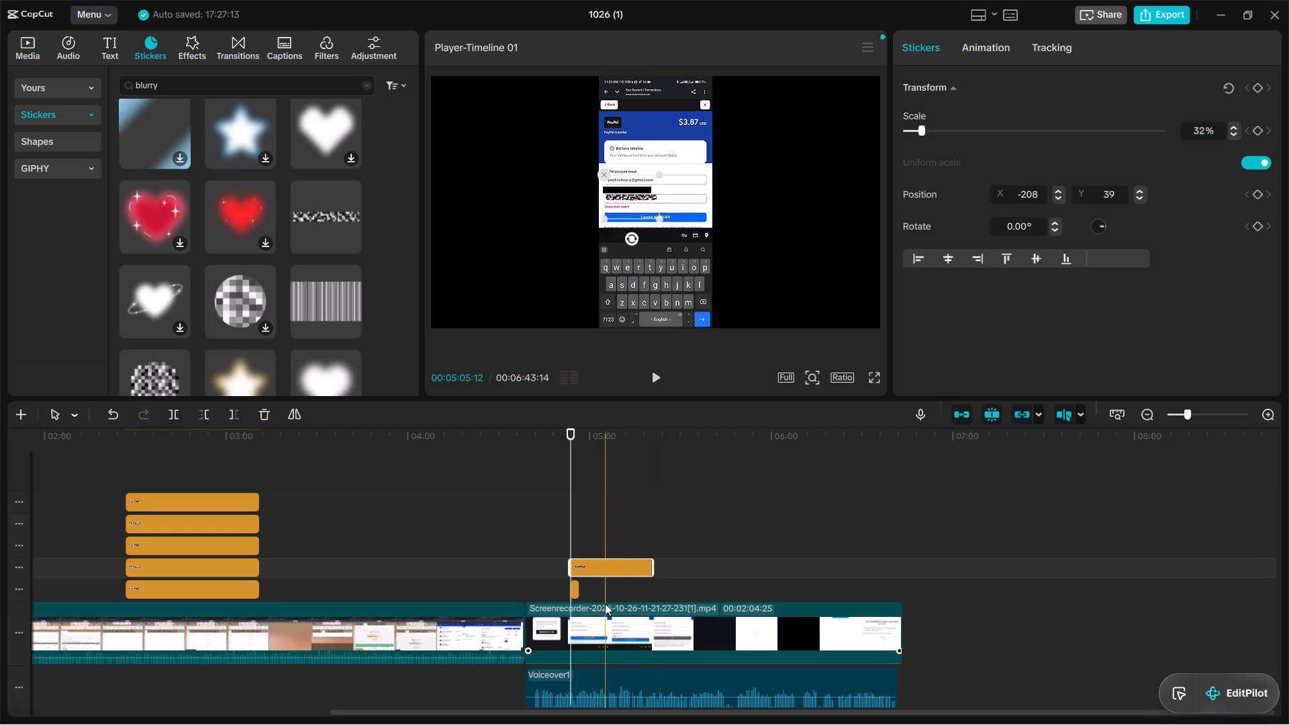
{"action": "left_click", "coordinate": [576, 592]}
{"action": "left_click_drag", "start_coordinate": [581, 592], "coordinate": [611, 594]}
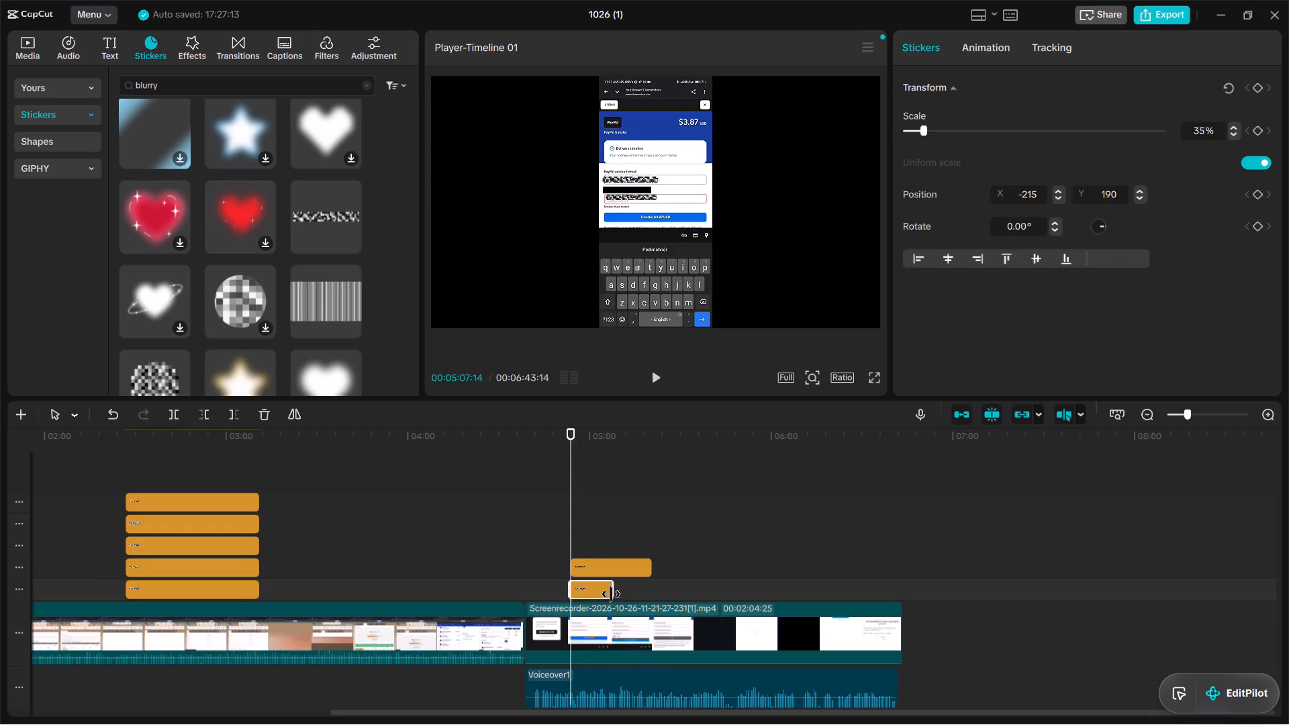
{"action": "left_click_drag", "start_coordinate": [611, 594], "coordinate": [655, 601]}
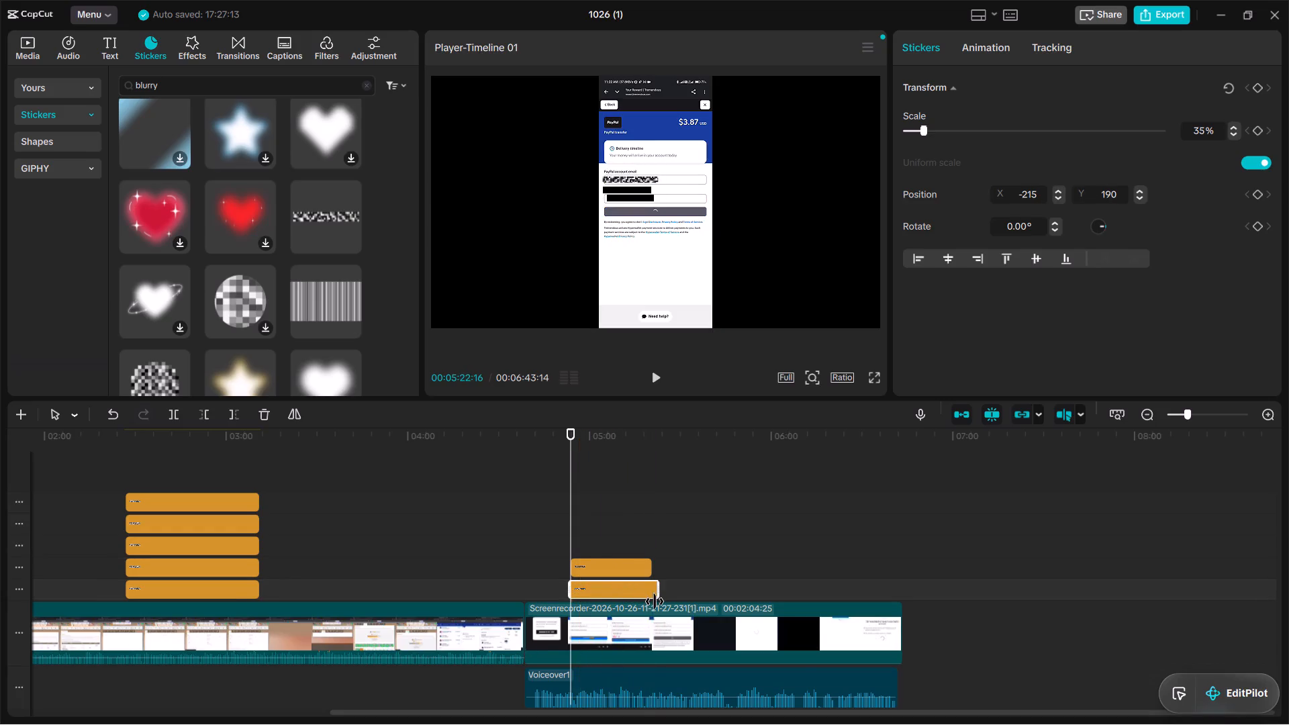
{"action": "left_click_drag", "start_coordinate": [655, 601], "coordinate": [659, 601]}
{"action": "left_click", "coordinate": [659, 601]}
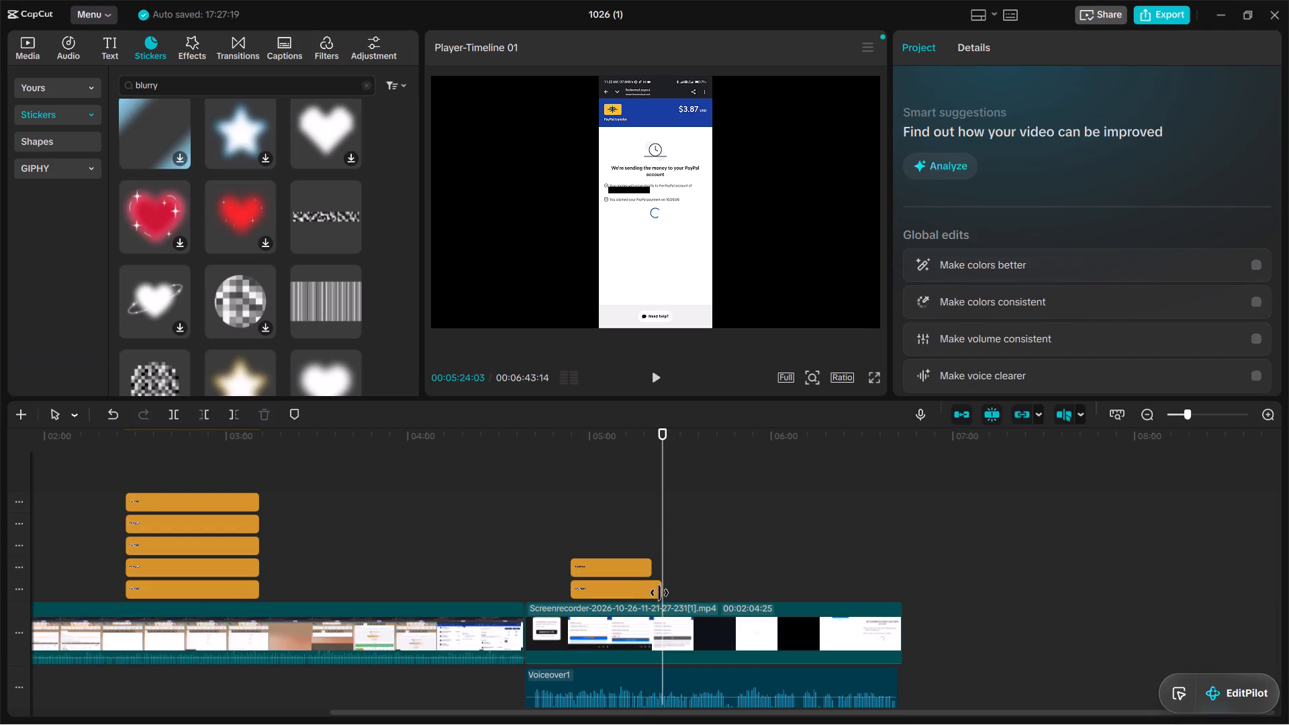
{"action": "left_click", "coordinate": [659, 593]}
{"action": "left_click", "coordinate": [659, 593]}
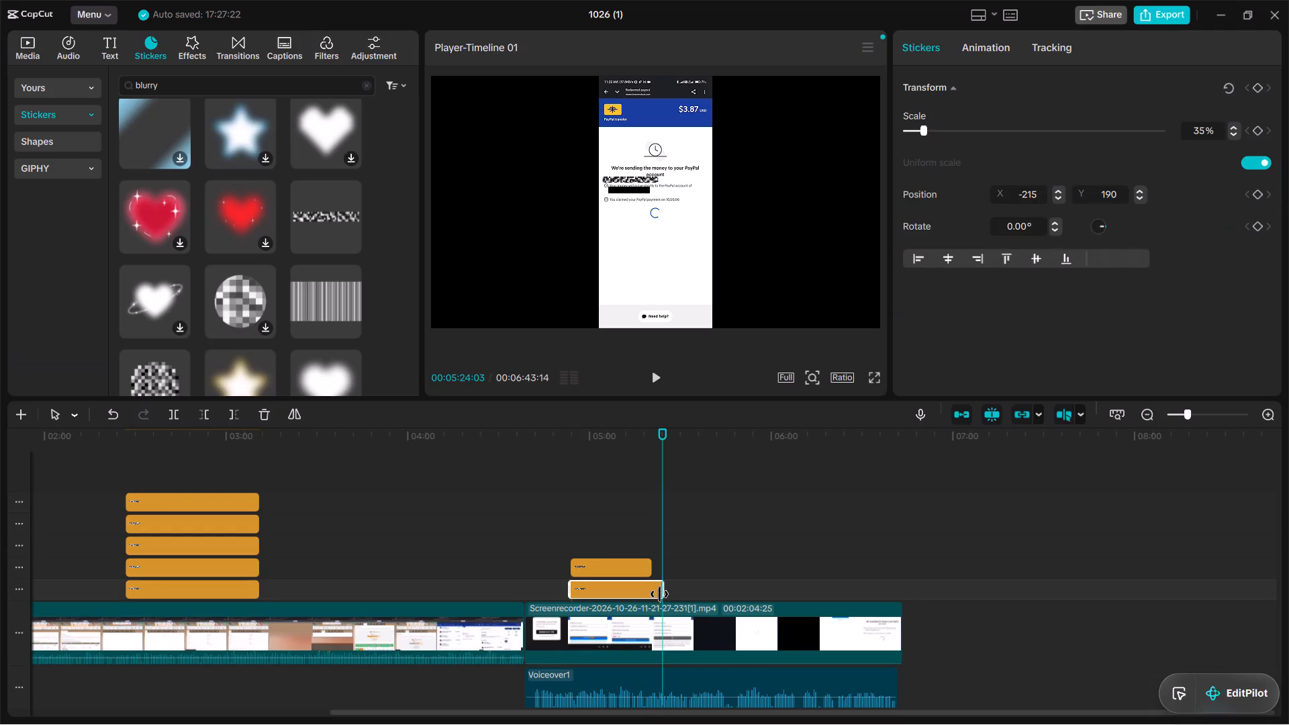
{"action": "left_click", "coordinate": [662, 595]}
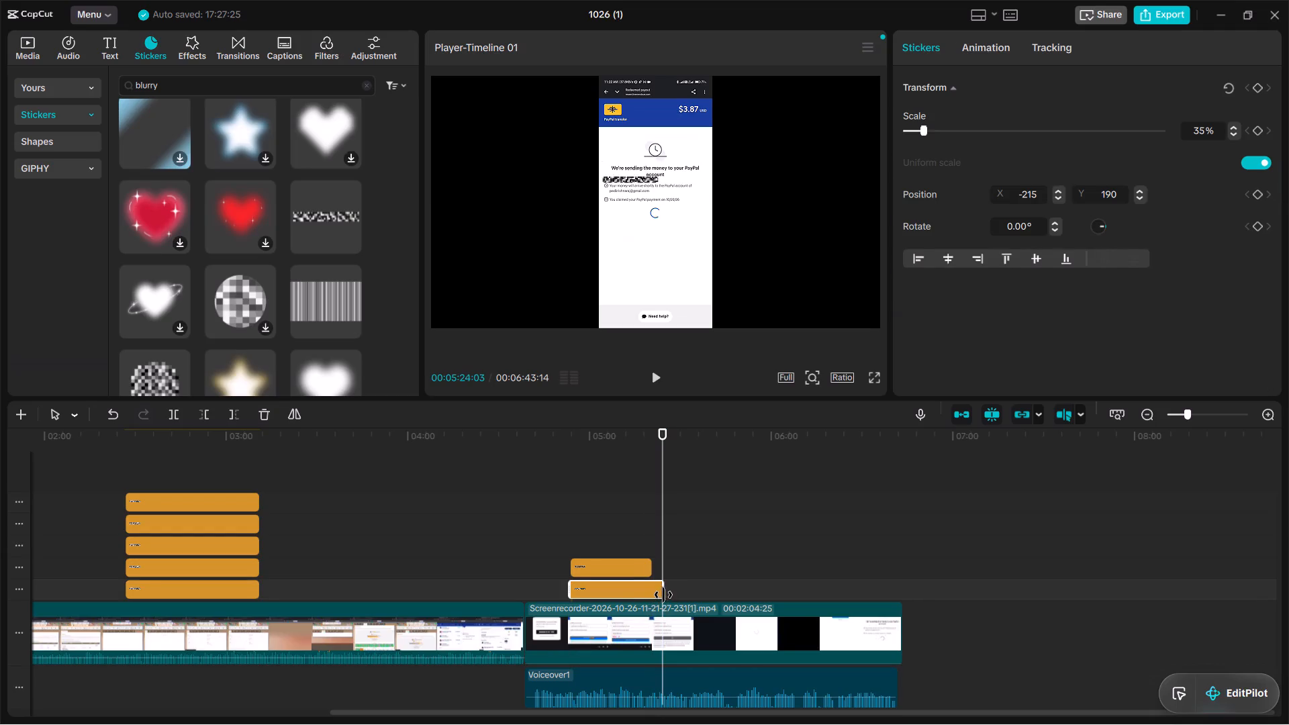
{"action": "left_click", "coordinate": [647, 565]}
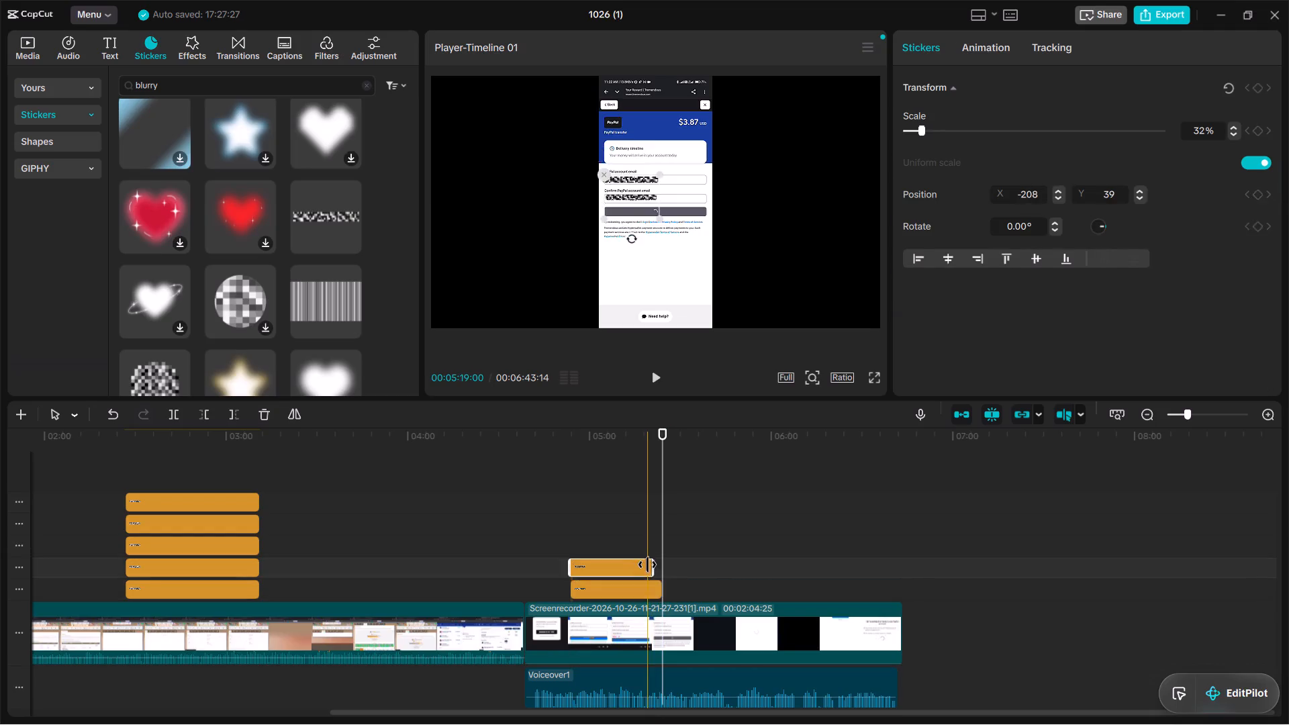
{"action": "left_click_drag", "start_coordinate": [652, 571], "coordinate": [658, 573]}
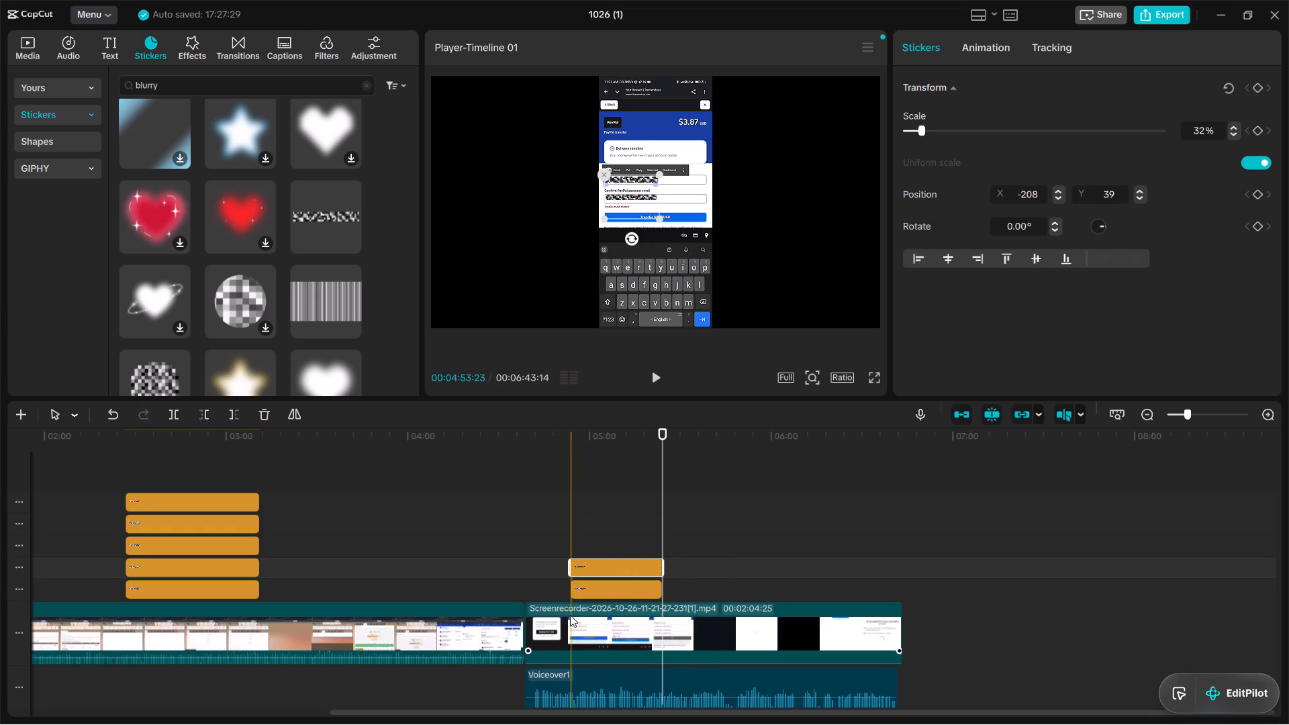
Examine the blurry sticker results for other mosaic or blur designs suited to covering private text.
{"action": "scroll", "coordinate": [262, 328], "scroll_direction": "down", "scroll_amount": 6}
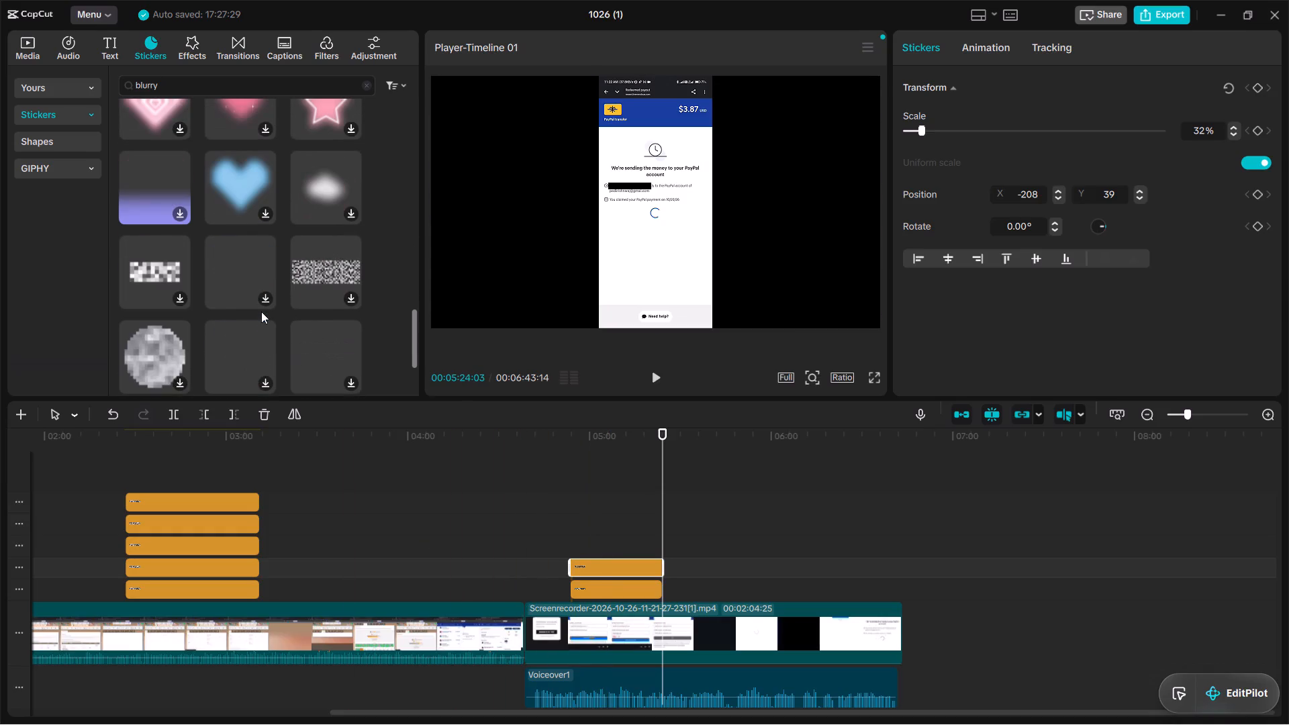
{"action": "scroll", "coordinate": [261, 311], "scroll_direction": "down", "scroll_amount": 4}
{"action": "scroll", "coordinate": [261, 309], "scroll_direction": "up", "scroll_amount": 2}
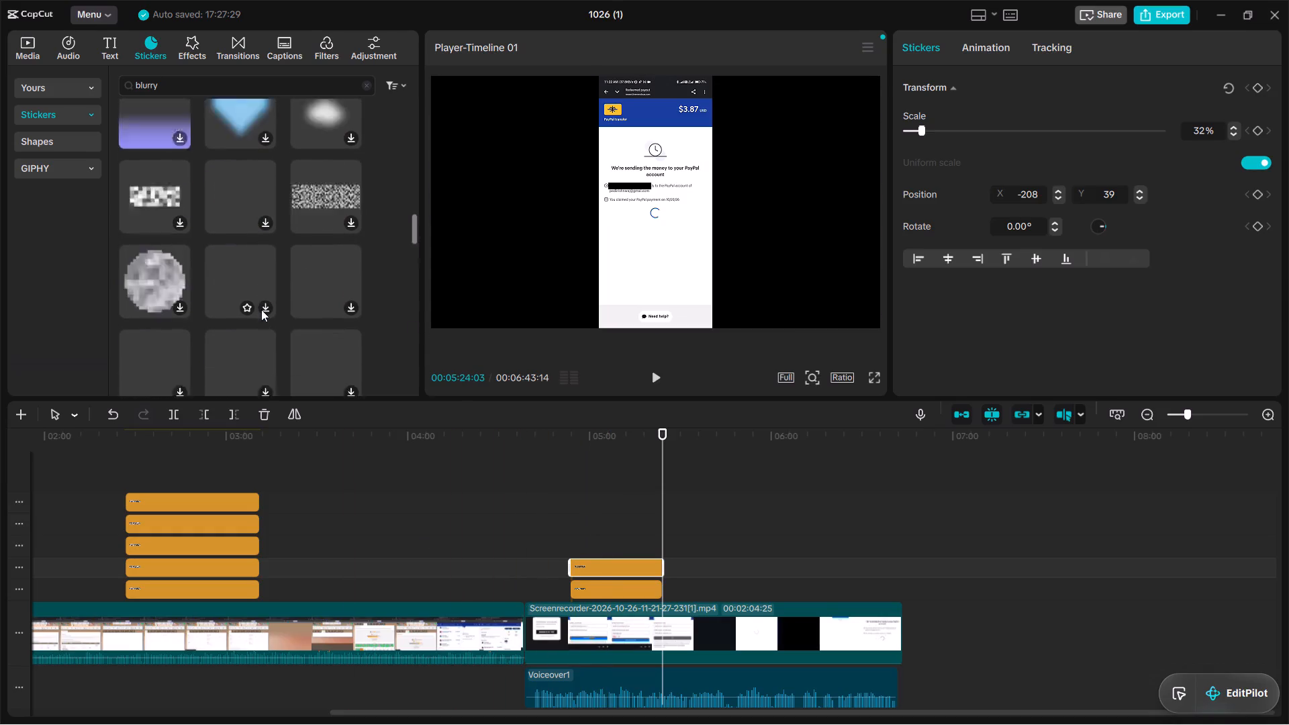
{"action": "scroll", "coordinate": [261, 309], "scroll_direction": "up", "scroll_amount": 4}
{"action": "scroll", "coordinate": [261, 309], "scroll_direction": "down", "scroll_amount": 7}
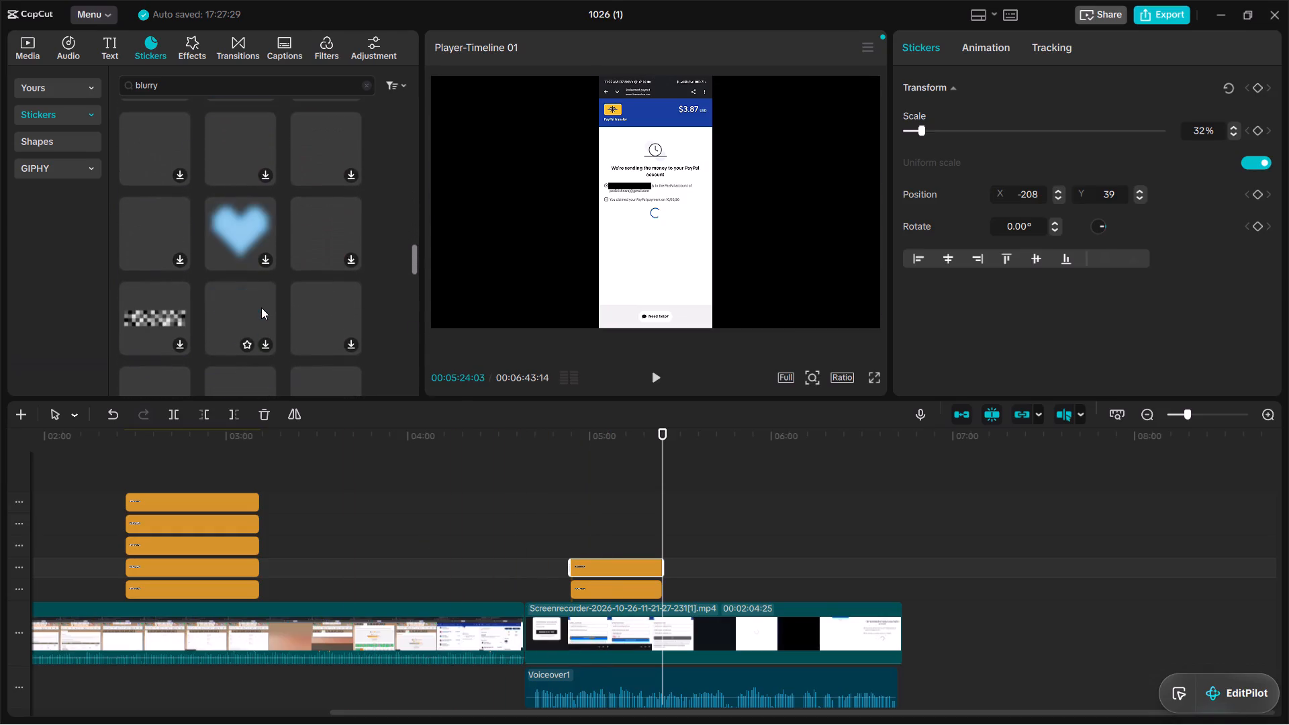
{"action": "scroll", "coordinate": [261, 307], "scroll_direction": "down", "scroll_amount": 5}
{"action": "scroll", "coordinate": [261, 307], "scroll_direction": "up", "scroll_amount": 15}
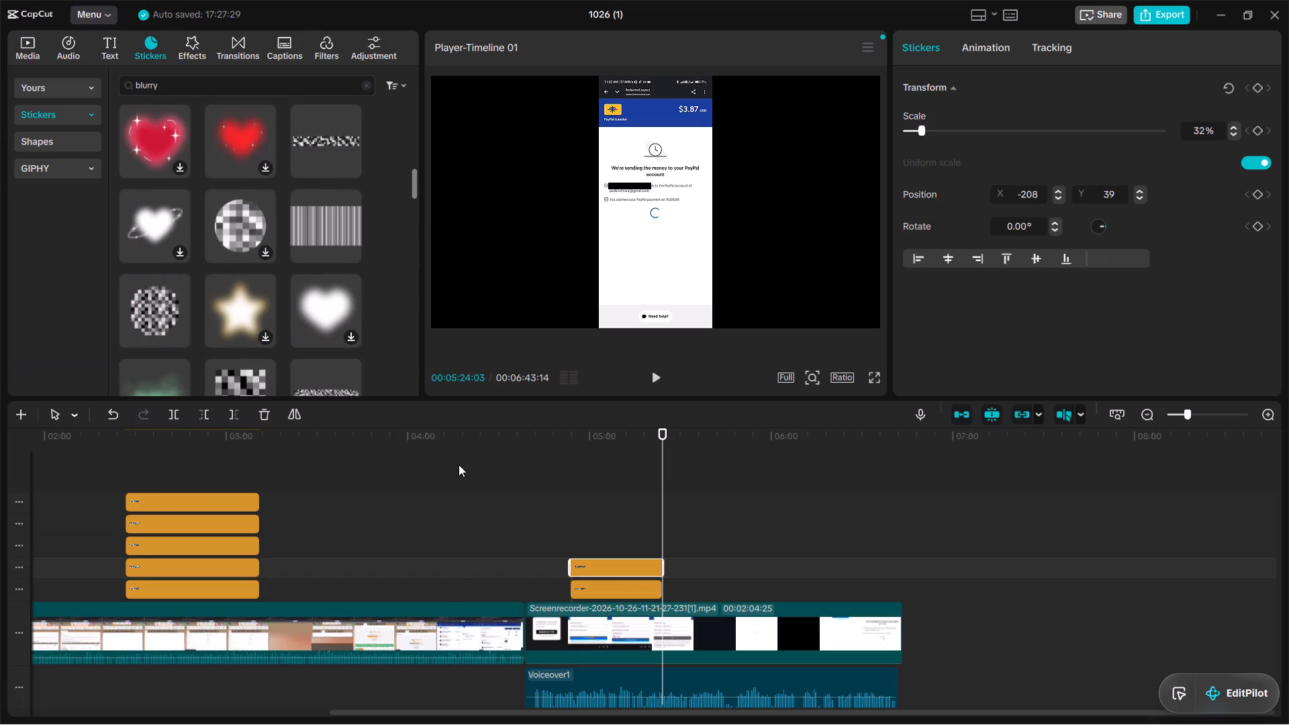
Return to about 00:04:53, where the email mosaics start, and preview the purple gradient sticker among the blurry results.
{"action": "left_click", "coordinate": [568, 581]}
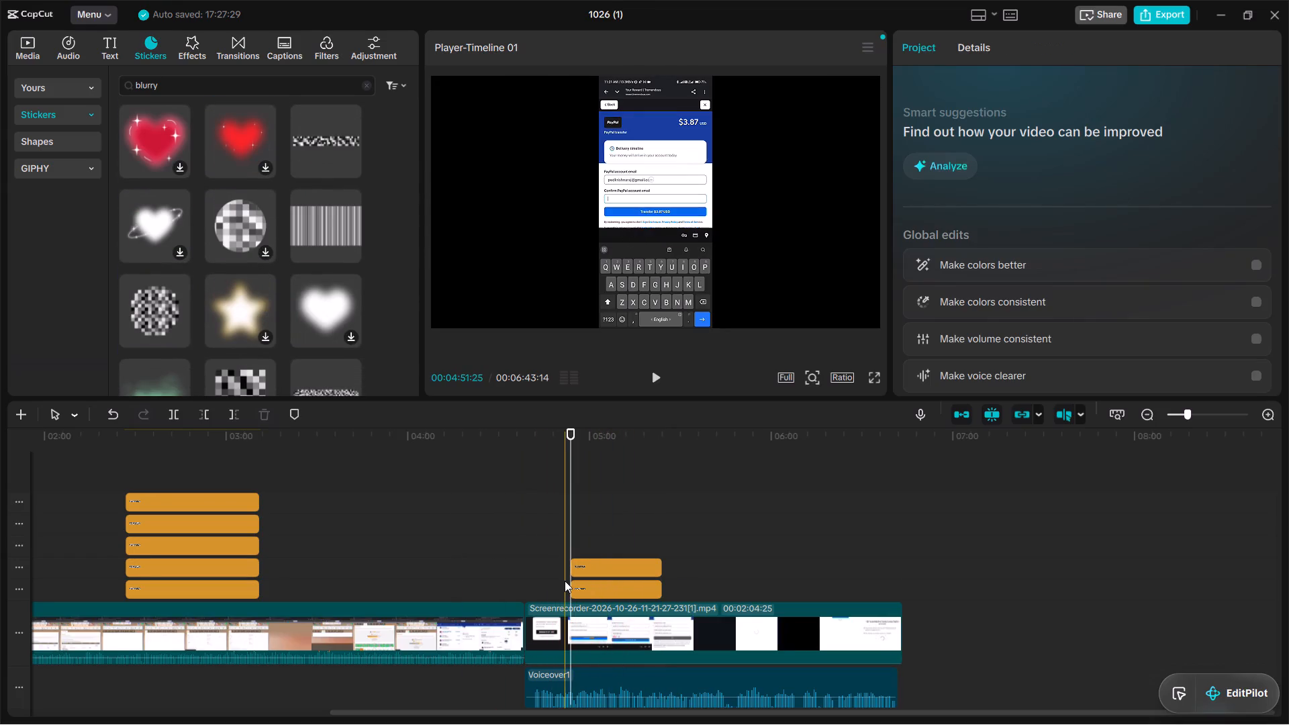
{"action": "scroll", "coordinate": [181, 355], "scroll_direction": "down", "scroll_amount": 1}
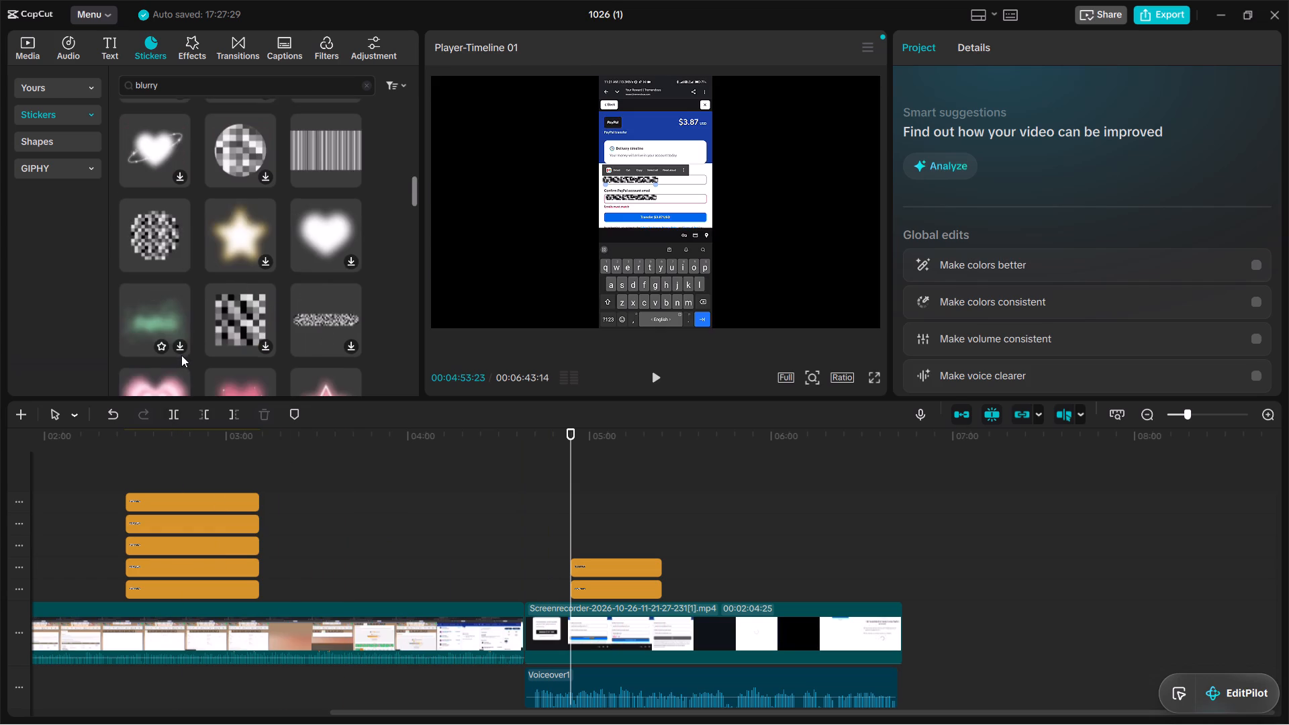
{"action": "scroll", "coordinate": [181, 355], "scroll_direction": "down", "scroll_amount": 8}
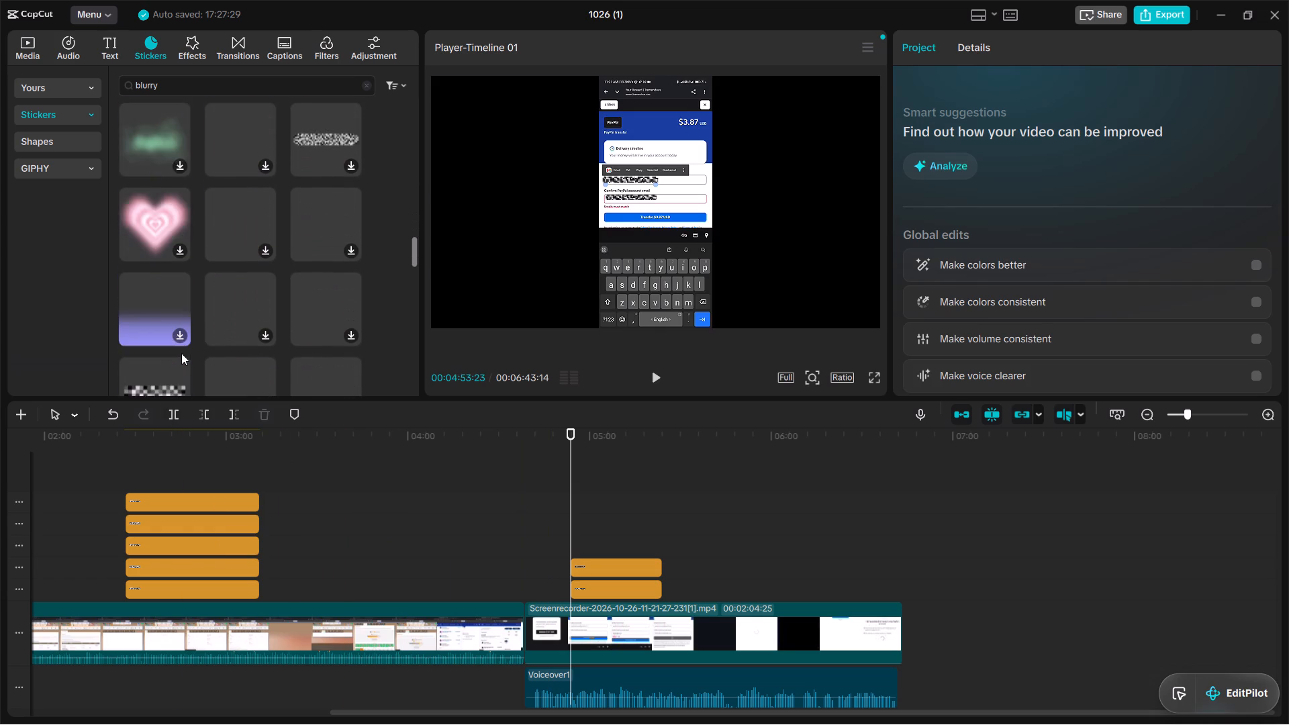
{"action": "scroll", "coordinate": [181, 353], "scroll_direction": "down", "scroll_amount": 8}
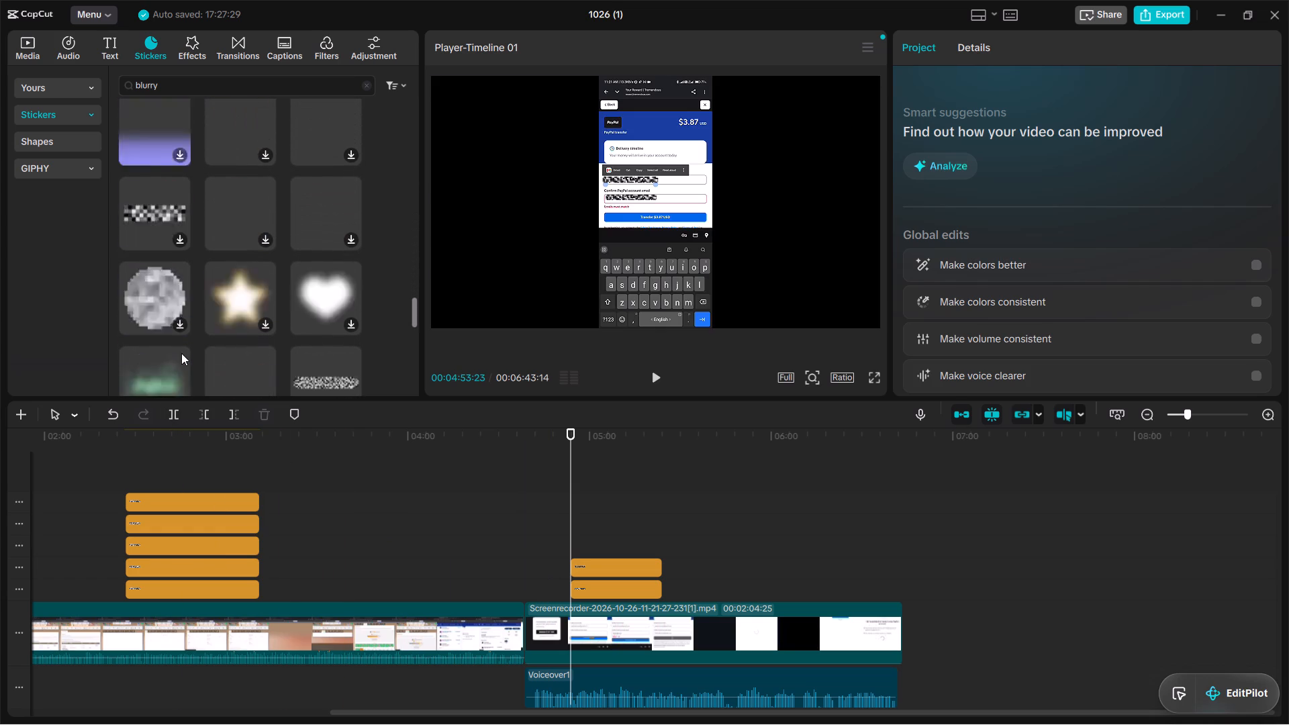
{"action": "scroll", "coordinate": [181, 353], "scroll_direction": "down", "scroll_amount": 5}
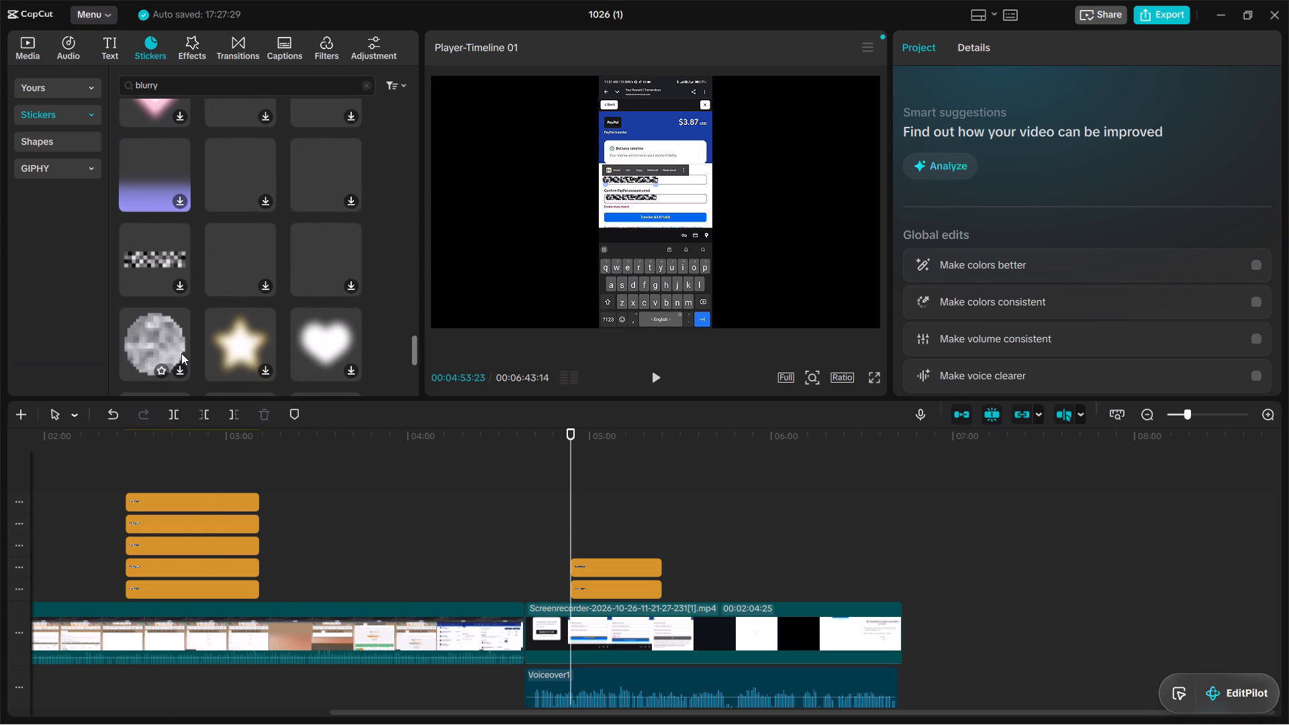
{"action": "left_click", "coordinate": [179, 203]}
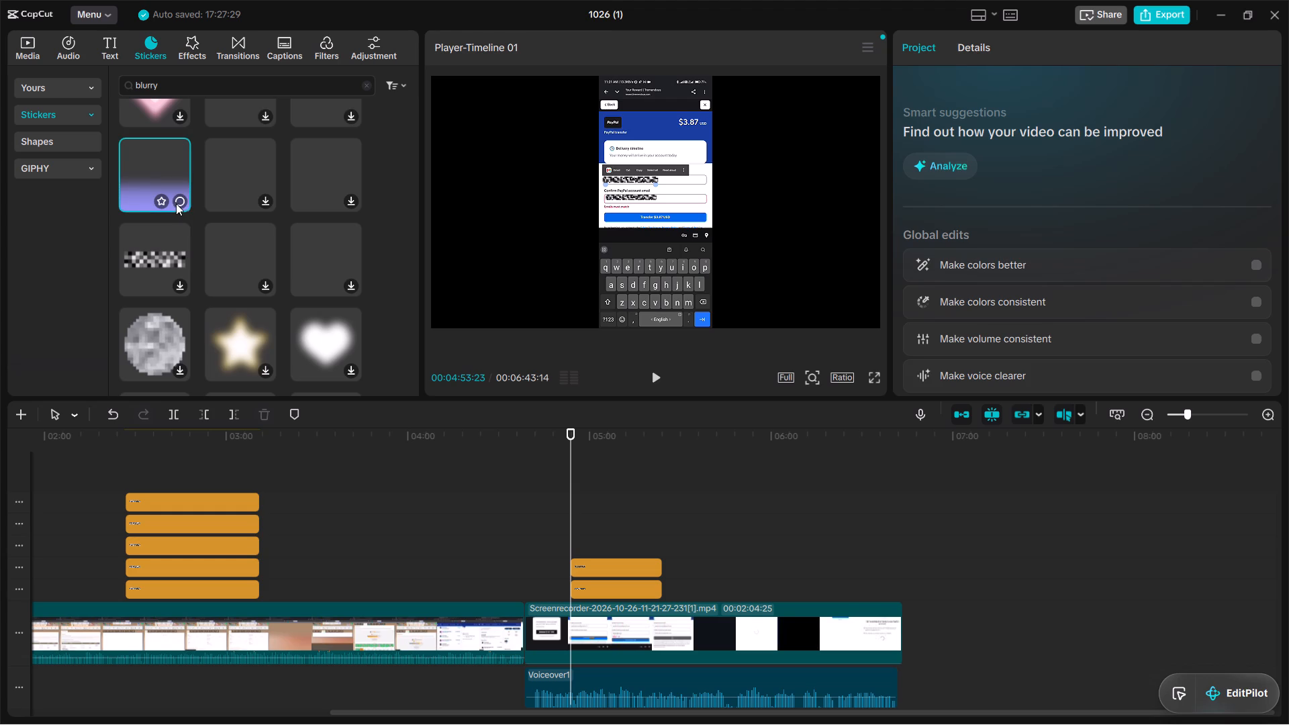
Preview the skin-toned pixelated square sticker among the blurry results.
{"action": "scroll", "coordinate": [182, 239], "scroll_direction": "down", "scroll_amount": 3}
{"action": "scroll", "coordinate": [243, 305], "scroll_direction": "up", "scroll_amount": 7}
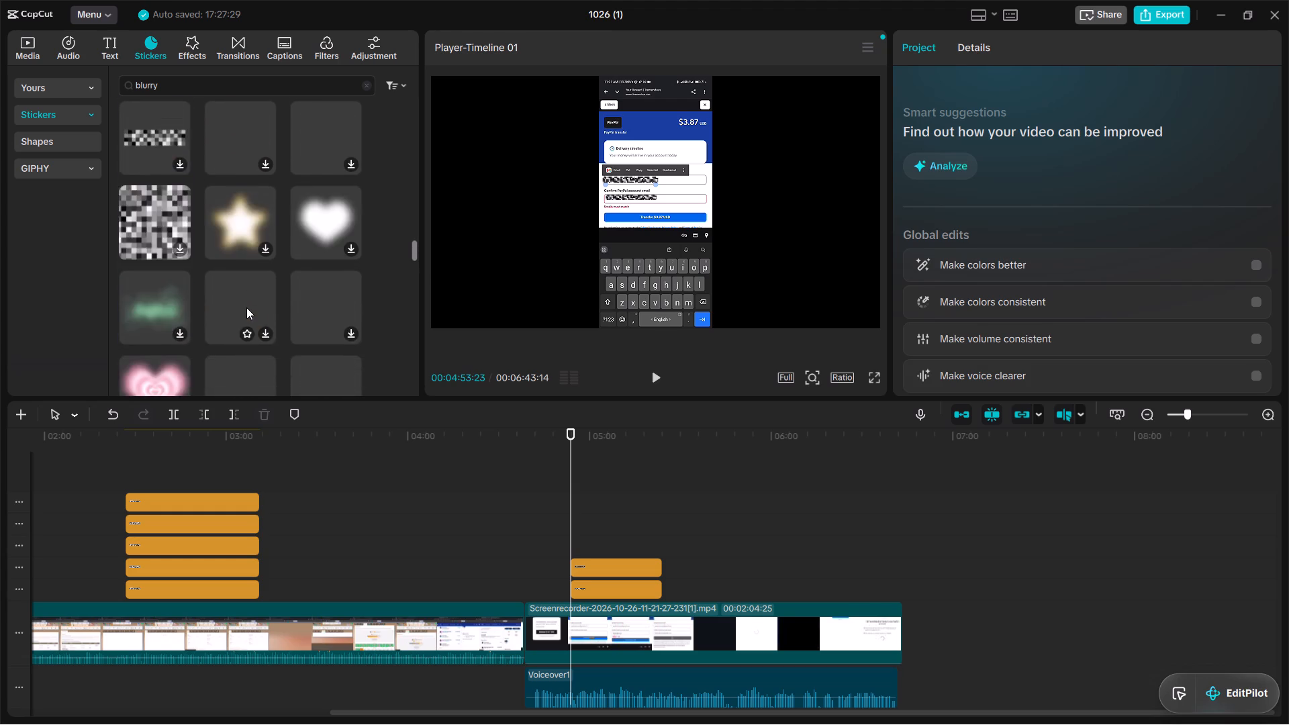
{"action": "scroll", "coordinate": [246, 307], "scroll_direction": "up", "scroll_amount": 15}
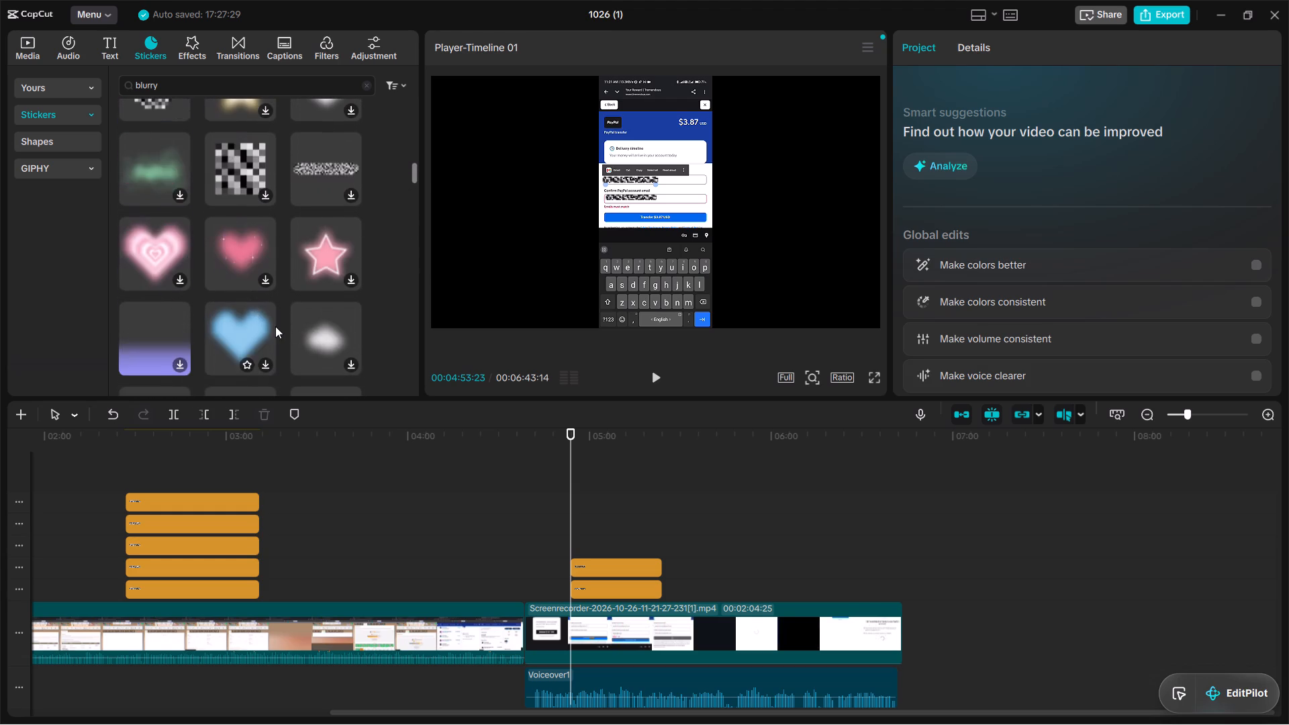
{"action": "scroll", "coordinate": [275, 326], "scroll_direction": "down", "scroll_amount": 1}
{"action": "left_click", "coordinate": [263, 366]}
Compare the mosaic, pixel strip and soft blur stickers among the earlier blurry results as possible covers.
{"action": "scroll", "coordinate": [262, 352], "scroll_direction": "down", "scroll_amount": 2}
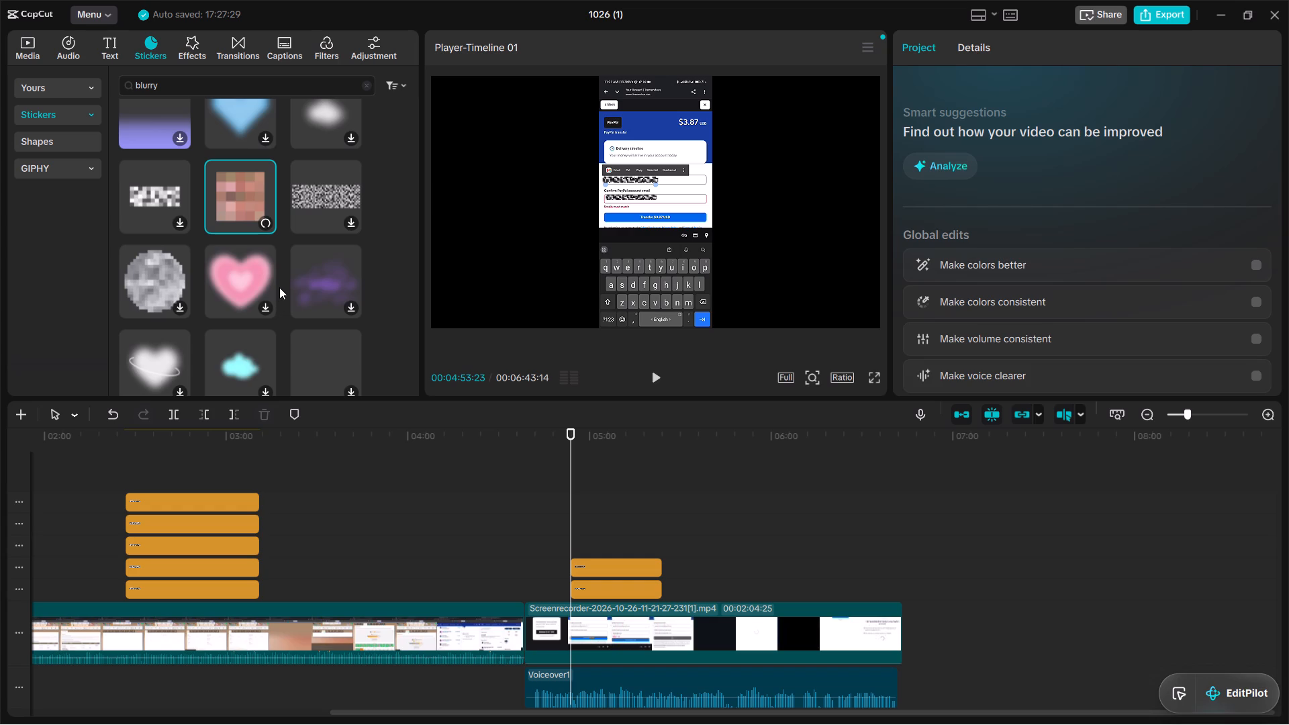
{"action": "scroll", "coordinate": [279, 287], "scroll_direction": "down", "scroll_amount": 1}
{"action": "scroll", "coordinate": [279, 287], "scroll_direction": "up", "scroll_amount": 2}
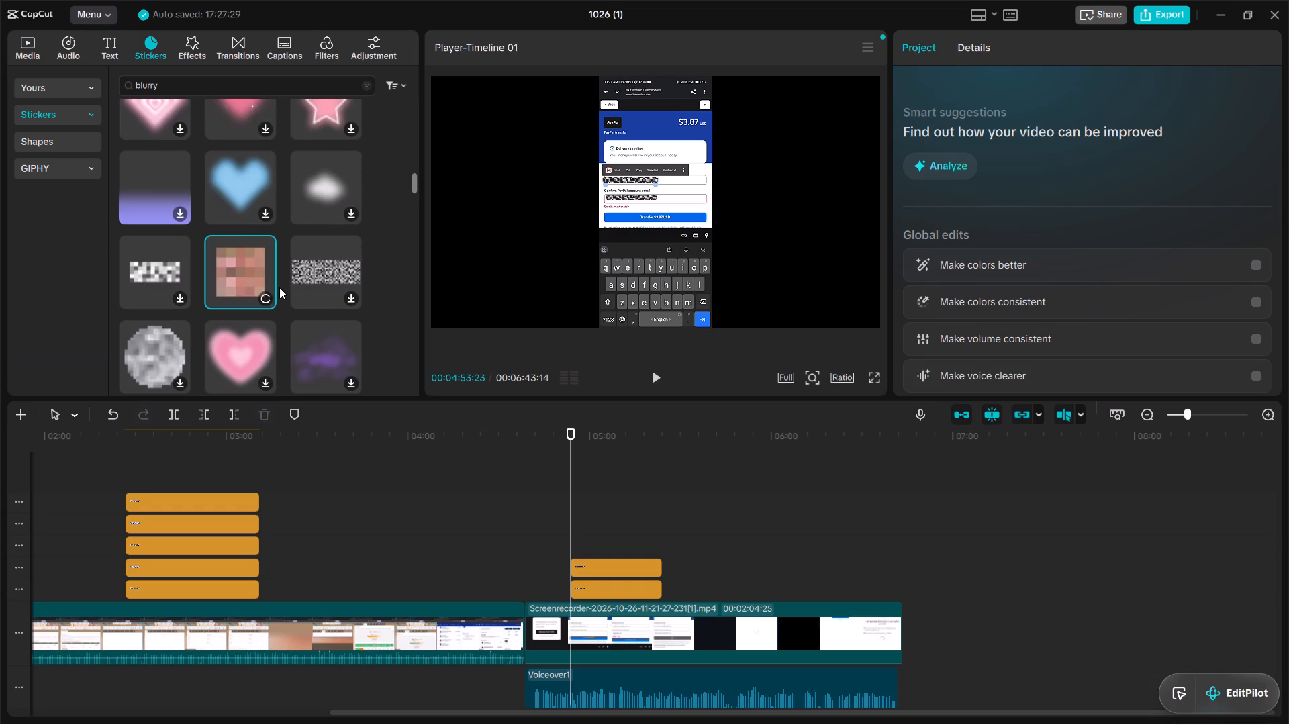
{"action": "scroll", "coordinate": [279, 287], "scroll_direction": "up", "scroll_amount": 4}
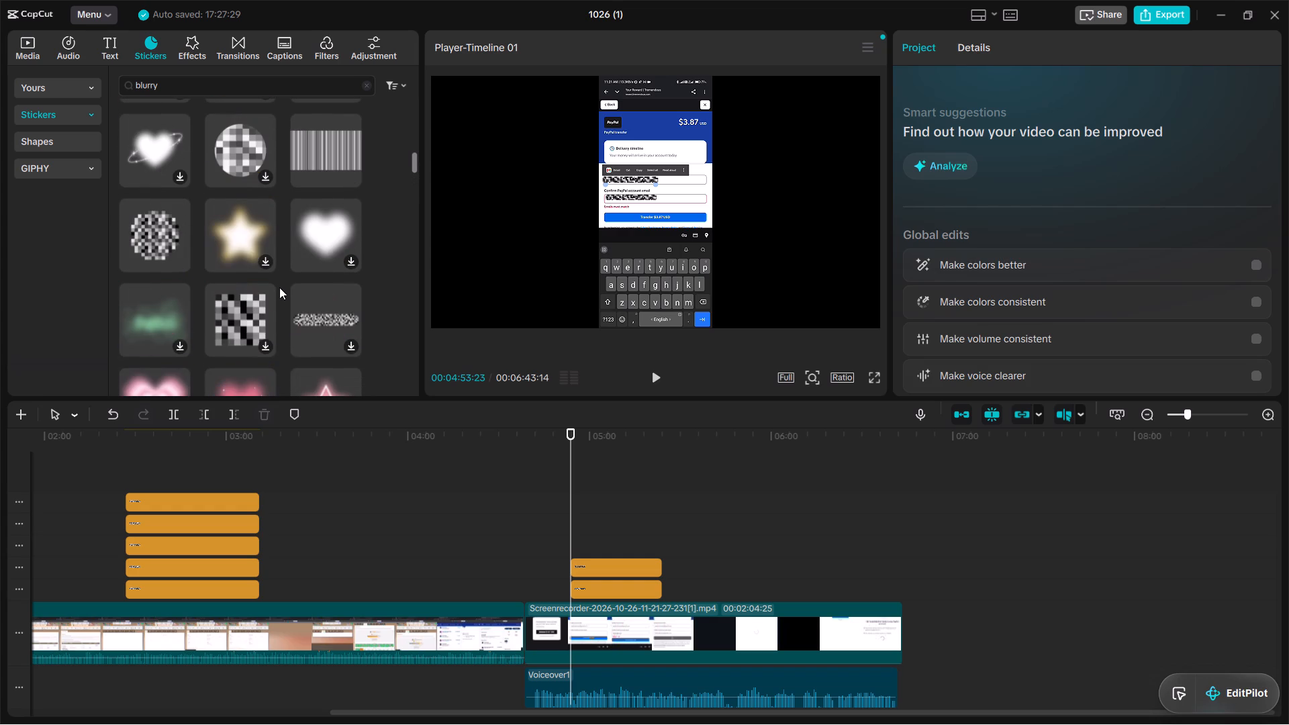
{"action": "scroll", "coordinate": [279, 287], "scroll_direction": "up", "scroll_amount": 3}
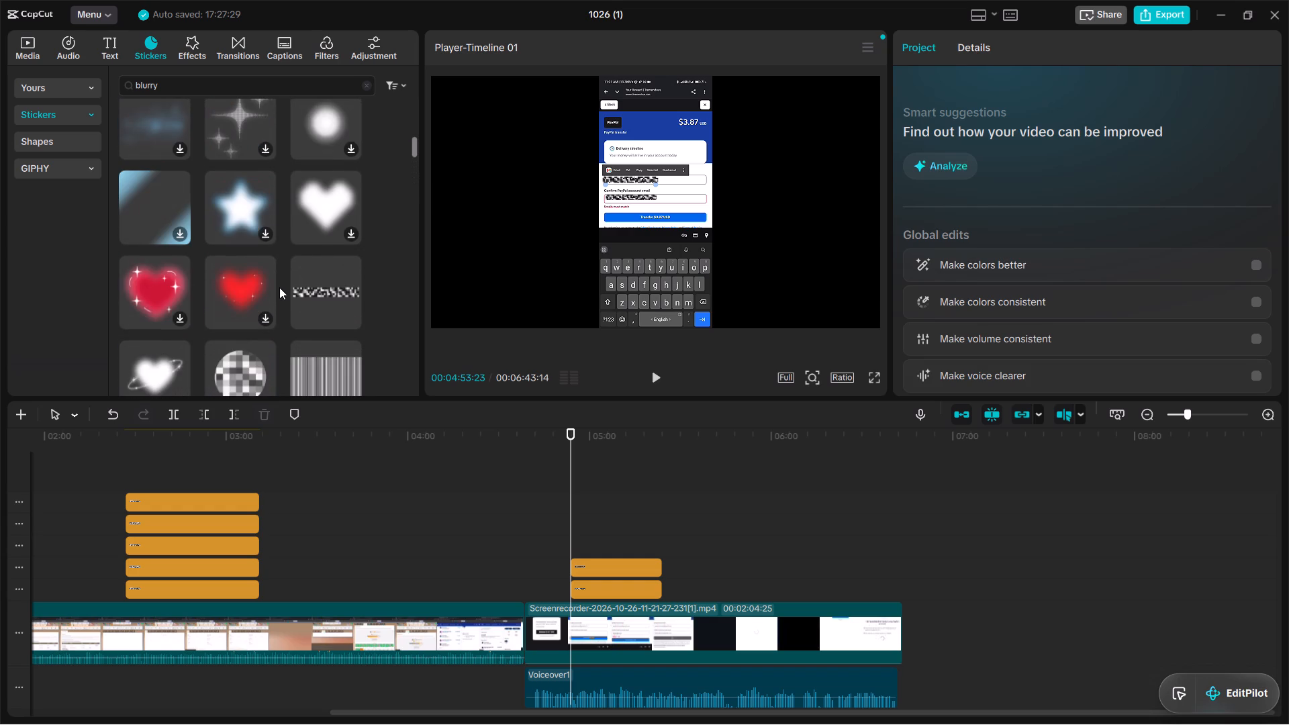
{"action": "scroll", "coordinate": [279, 287], "scroll_direction": "up", "scroll_amount": 4}
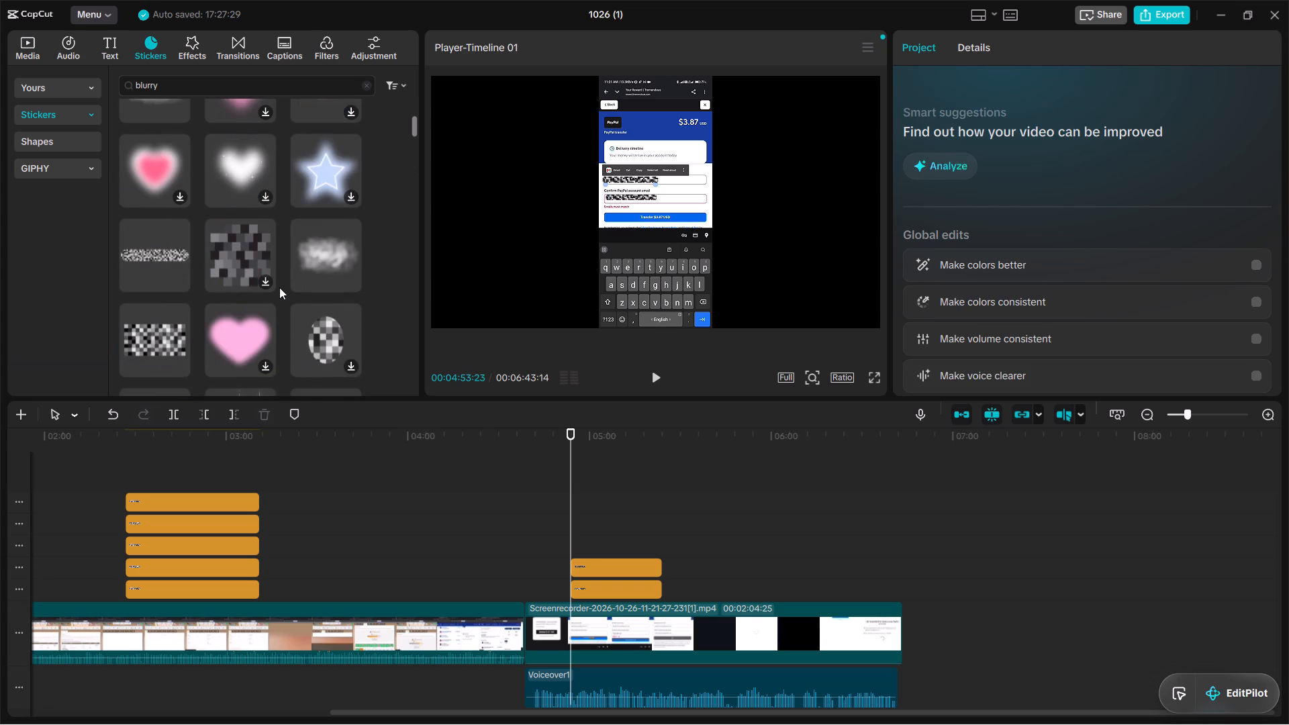
{"action": "scroll", "coordinate": [279, 287], "scroll_direction": "up", "scroll_amount": 6}
{"action": "scroll", "coordinate": [279, 287], "scroll_direction": "down", "scroll_amount": 3}
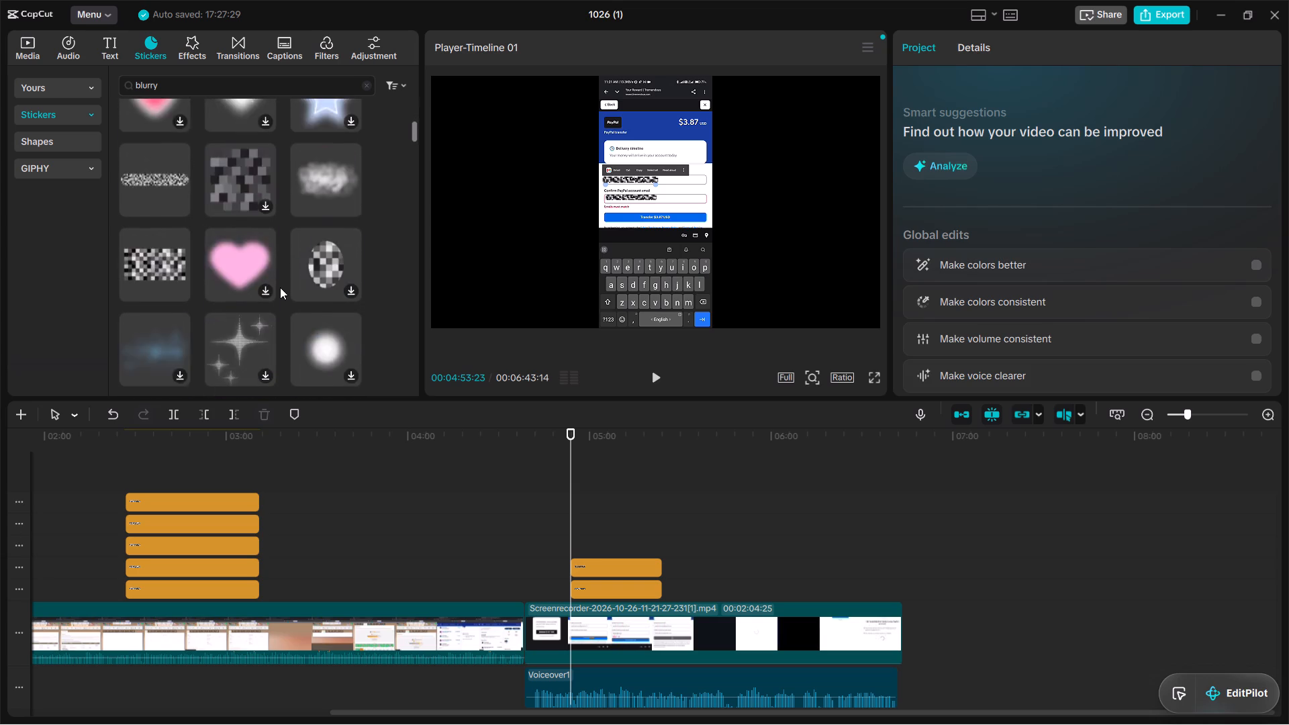
{"action": "scroll", "coordinate": [280, 287], "scroll_direction": "down", "scroll_amount": 8}
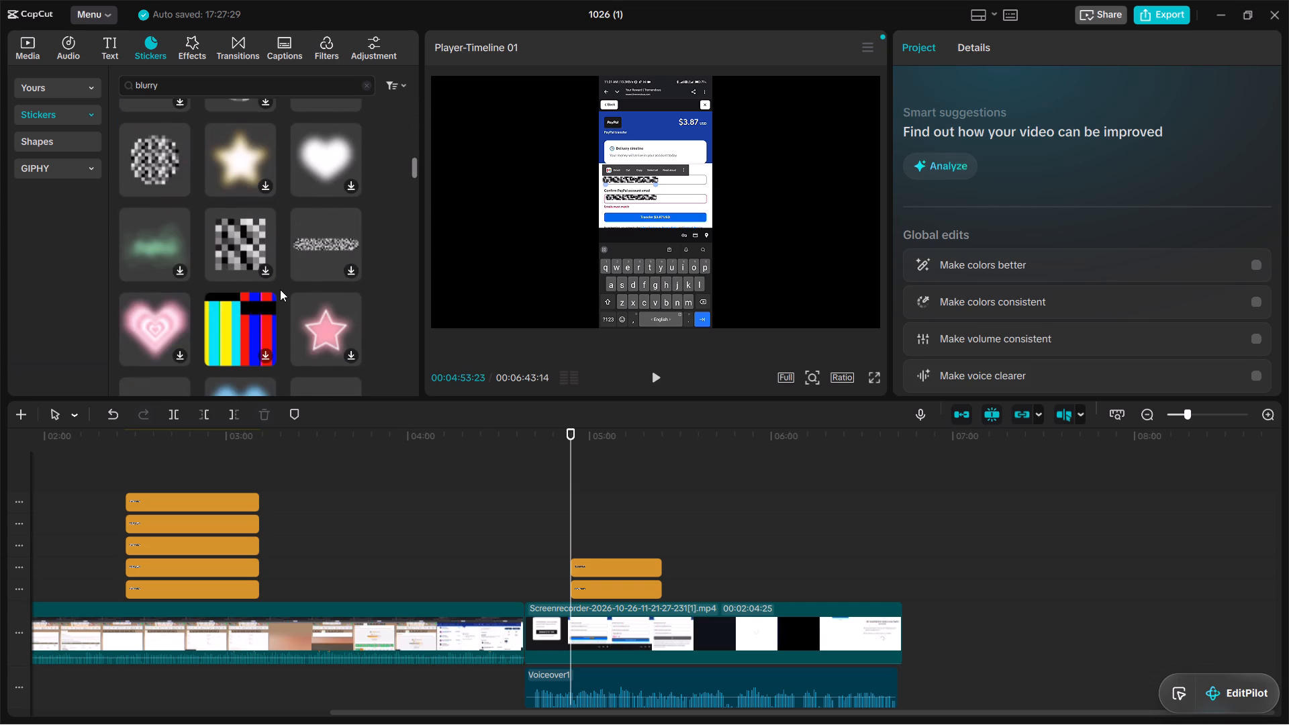
{"action": "scroll", "coordinate": [280, 289], "scroll_direction": "down", "scroll_amount": 2}
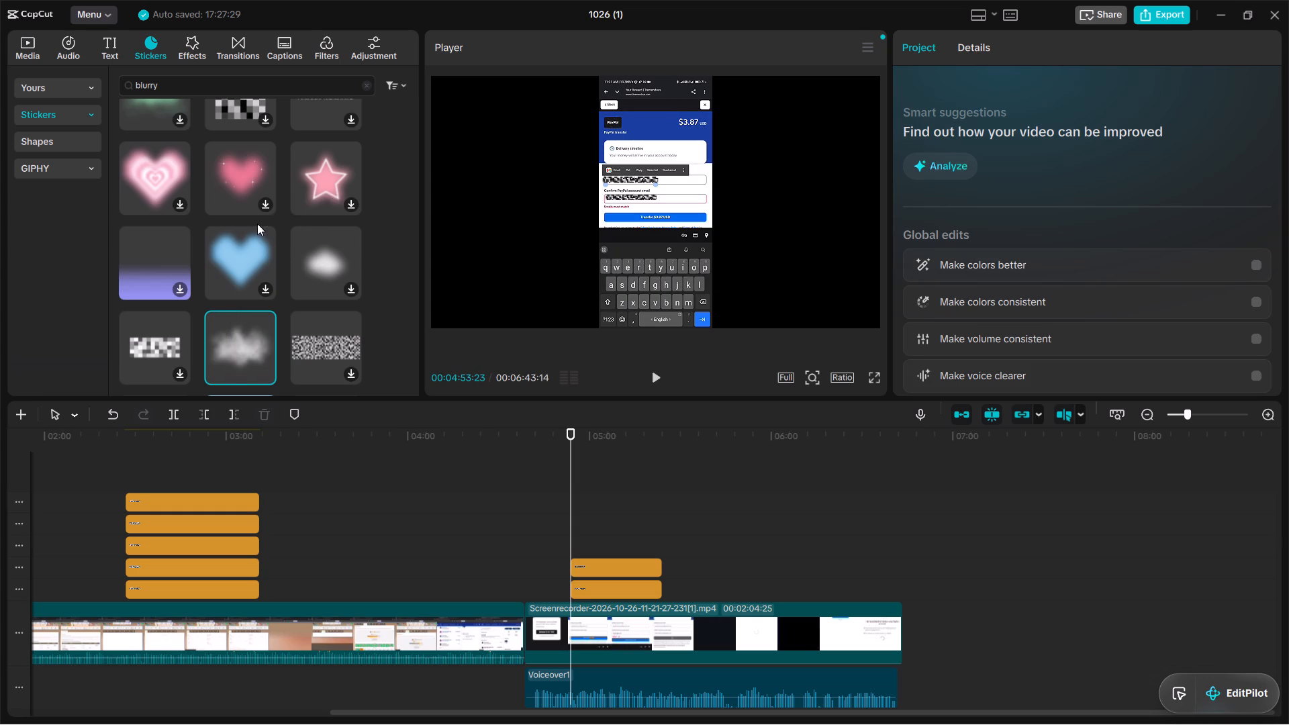
Look further through the blurry sticker results for a cover design and preview the dark pink smoky blur sticker.
{"action": "scroll", "coordinate": [230, 237], "scroll_direction": "down", "scroll_amount": 2}
{"action": "scroll", "coordinate": [314, 339], "scroll_direction": "down", "scroll_amount": 1}
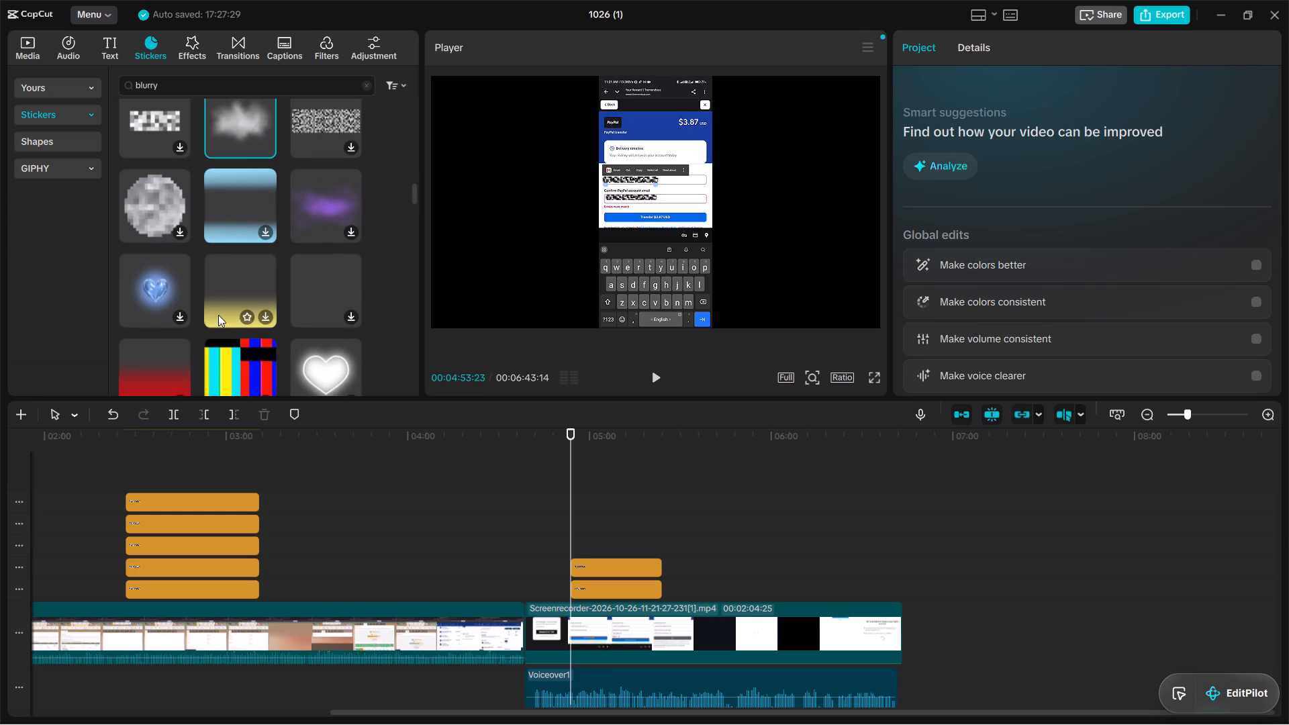
{"action": "scroll", "coordinate": [181, 300], "scroll_direction": "down", "scroll_amount": 2}
{"action": "scroll", "coordinate": [269, 316], "scroll_direction": "down", "scroll_amount": 1}
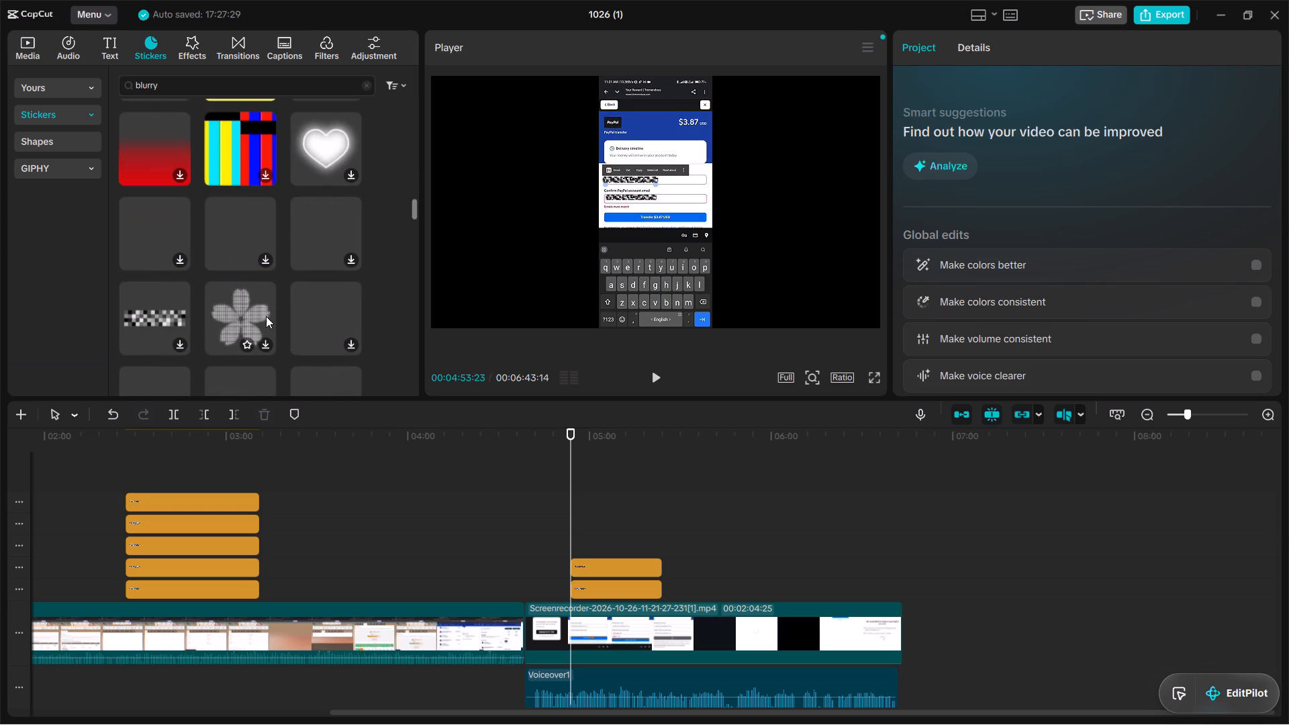
{"action": "scroll", "coordinate": [265, 315], "scroll_direction": "down", "scroll_amount": 3}
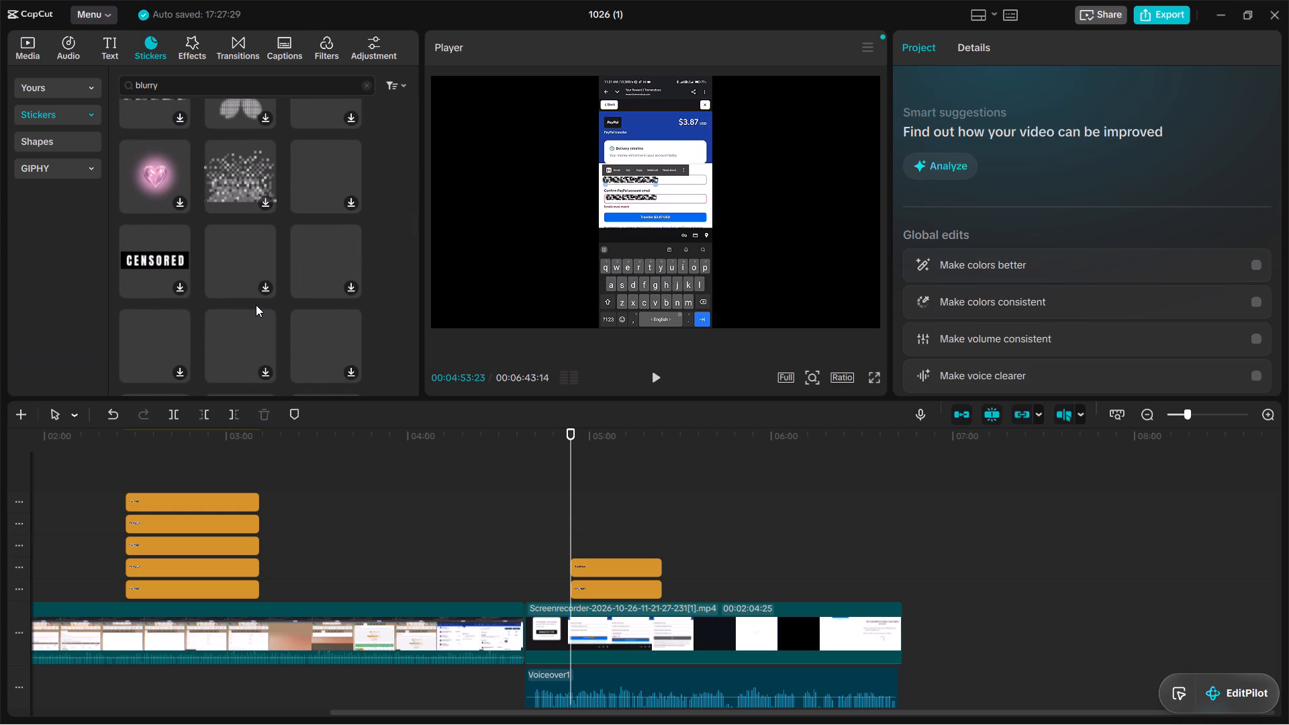
{"action": "scroll", "coordinate": [254, 298], "scroll_direction": "down", "scroll_amount": 3}
{"action": "scroll", "coordinate": [254, 298], "scroll_direction": "up", "scroll_amount": 2}
{"action": "scroll", "coordinate": [254, 298], "scroll_direction": "down", "scroll_amount": 5}
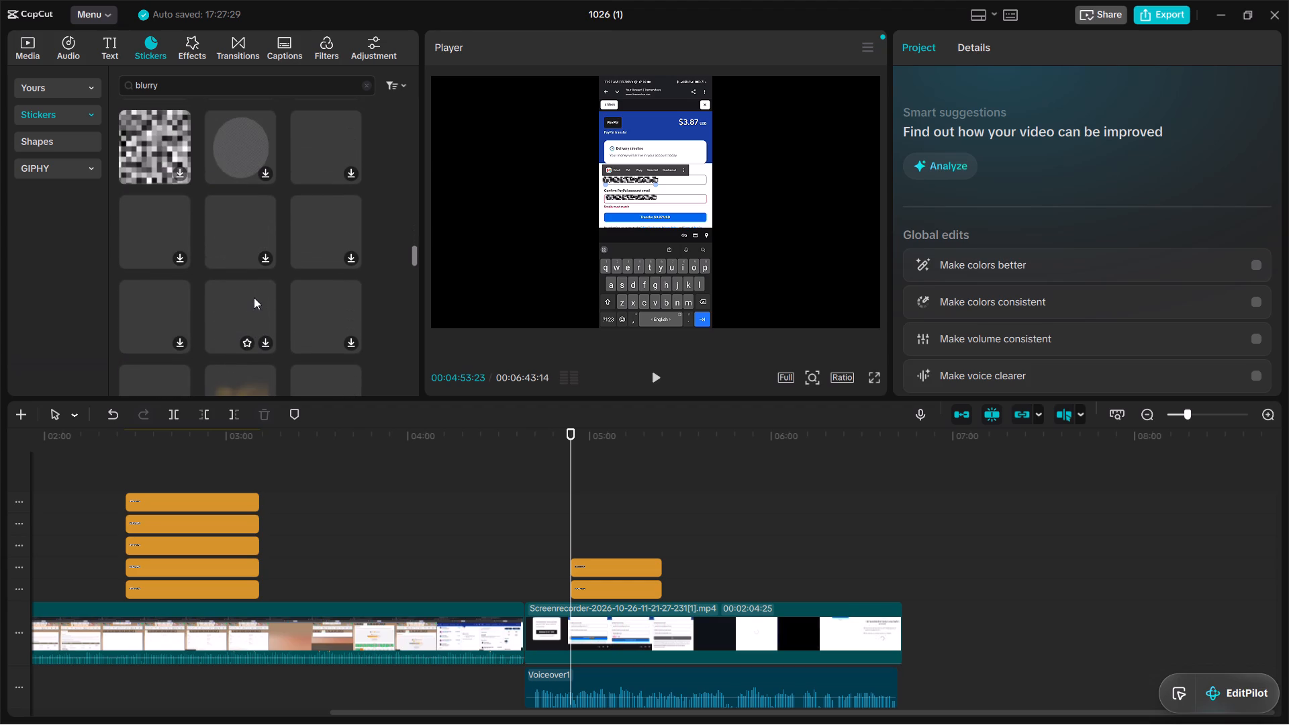
{"action": "scroll", "coordinate": [254, 297], "scroll_direction": "down", "scroll_amount": 4}
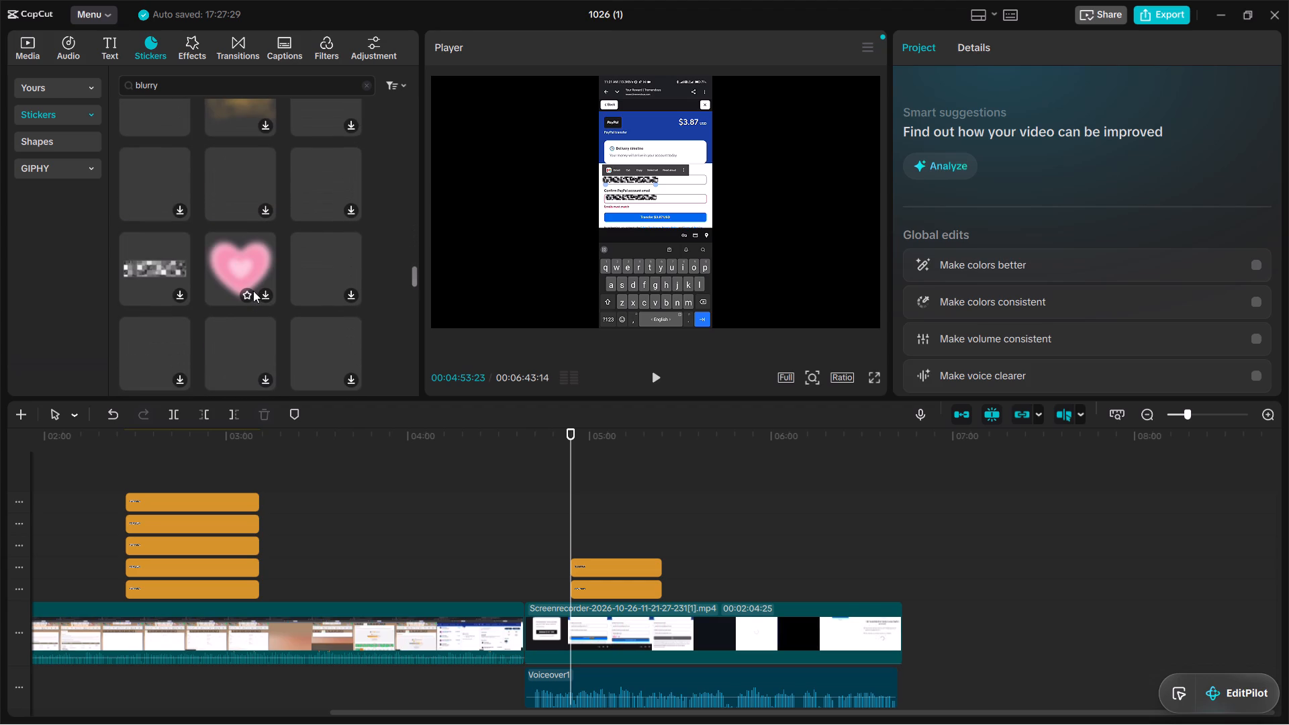
{"action": "scroll", "coordinate": [253, 291], "scroll_direction": "down", "scroll_amount": 6}
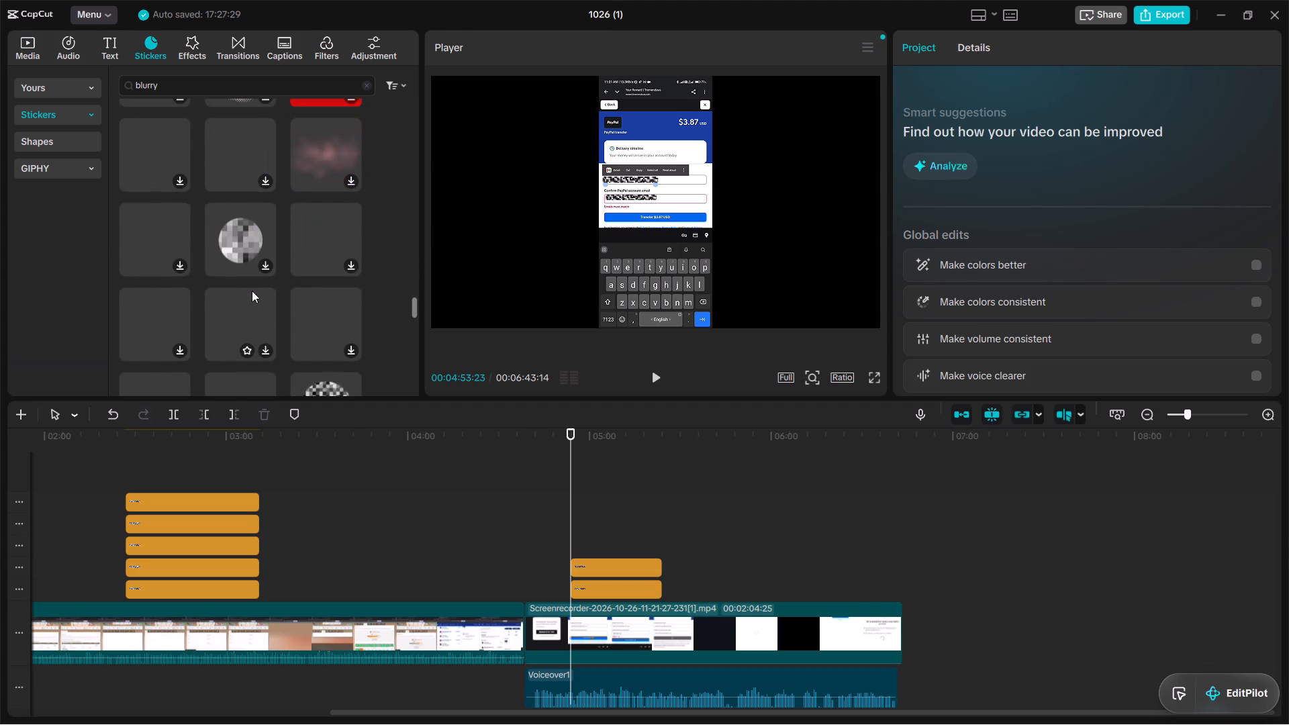
{"action": "scroll", "coordinate": [252, 291], "scroll_direction": "down", "scroll_amount": 2}
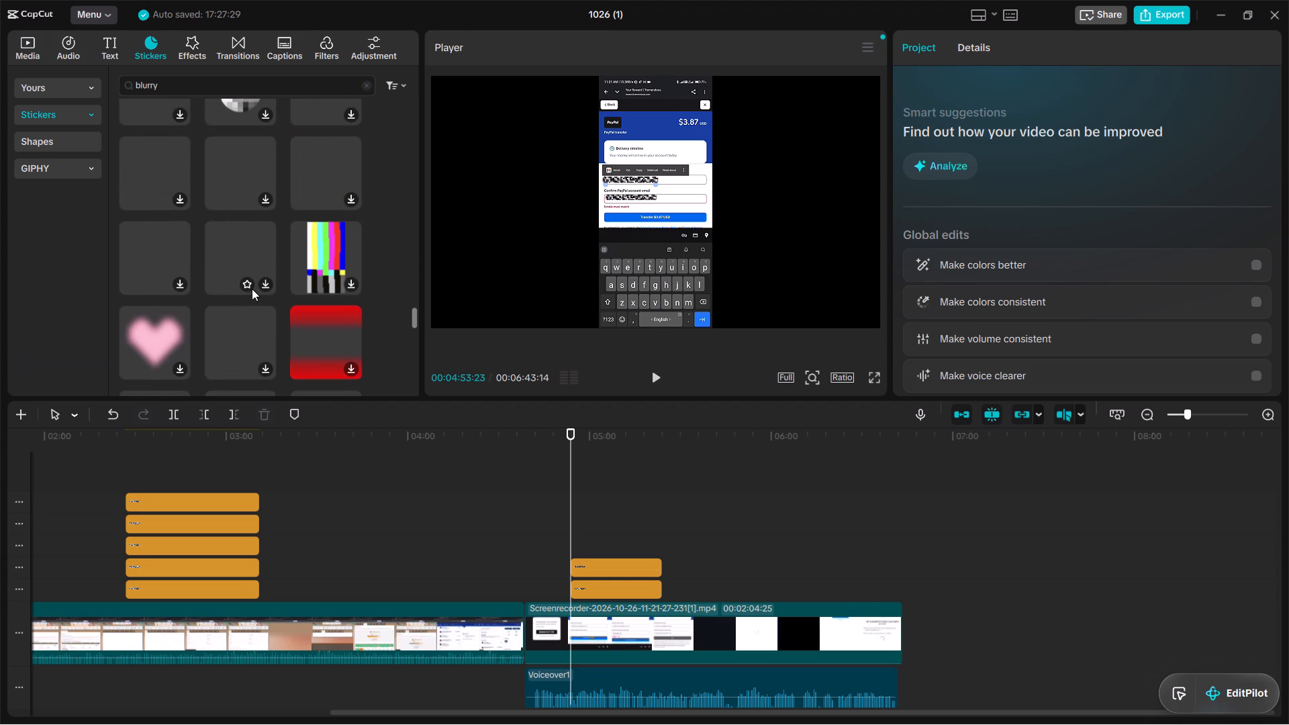
{"action": "scroll", "coordinate": [252, 289], "scroll_direction": "down", "scroll_amount": 1}
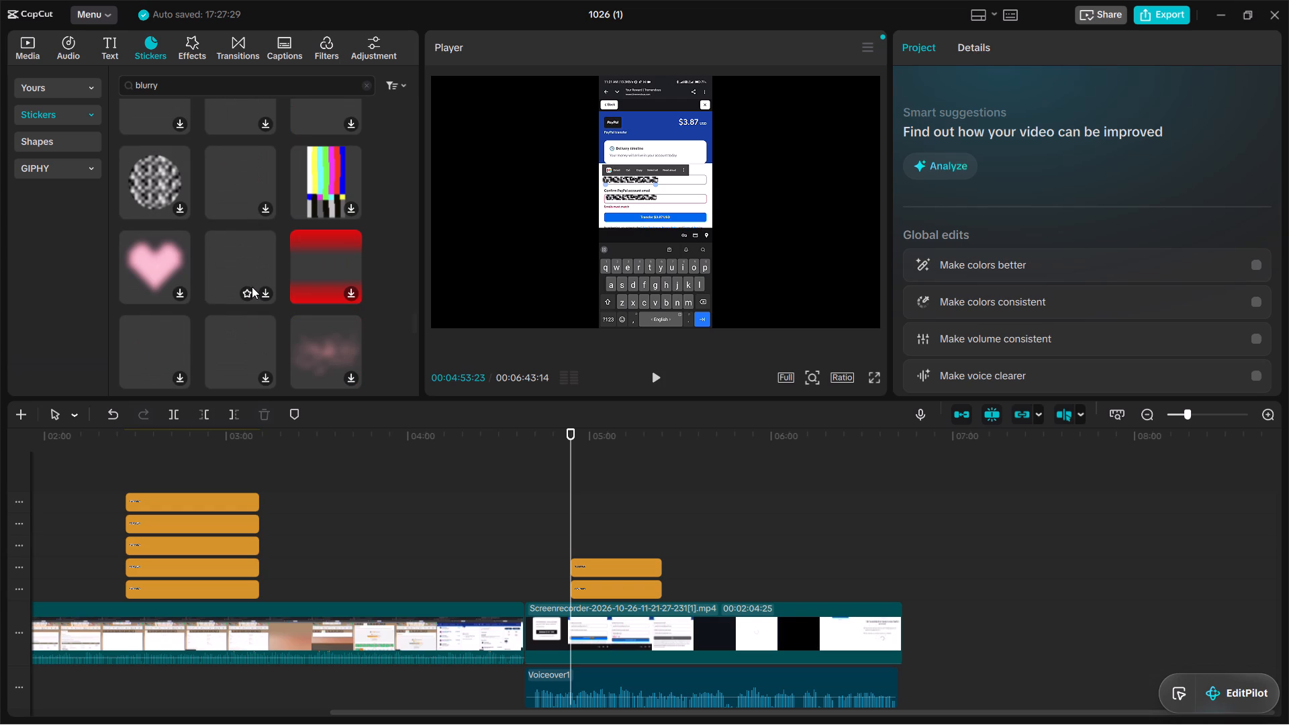
{"action": "scroll", "coordinate": [252, 287], "scroll_direction": "down", "scroll_amount": 2}
{"action": "scroll", "coordinate": [252, 287], "scroll_direction": "up", "scroll_amount": 6}
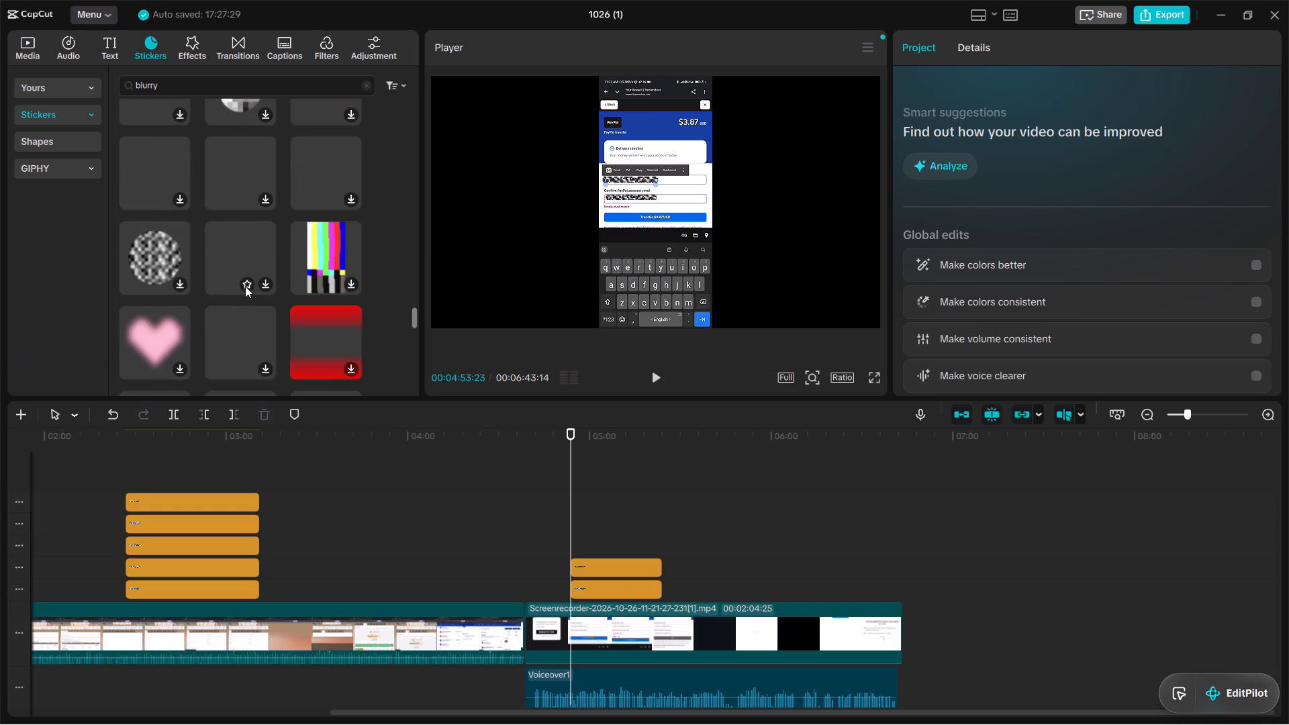
{"action": "scroll", "coordinate": [245, 286], "scroll_direction": "up", "scroll_amount": 13}
{"action": "scroll", "coordinate": [252, 291], "scroll_direction": "down", "scroll_amount": 1}
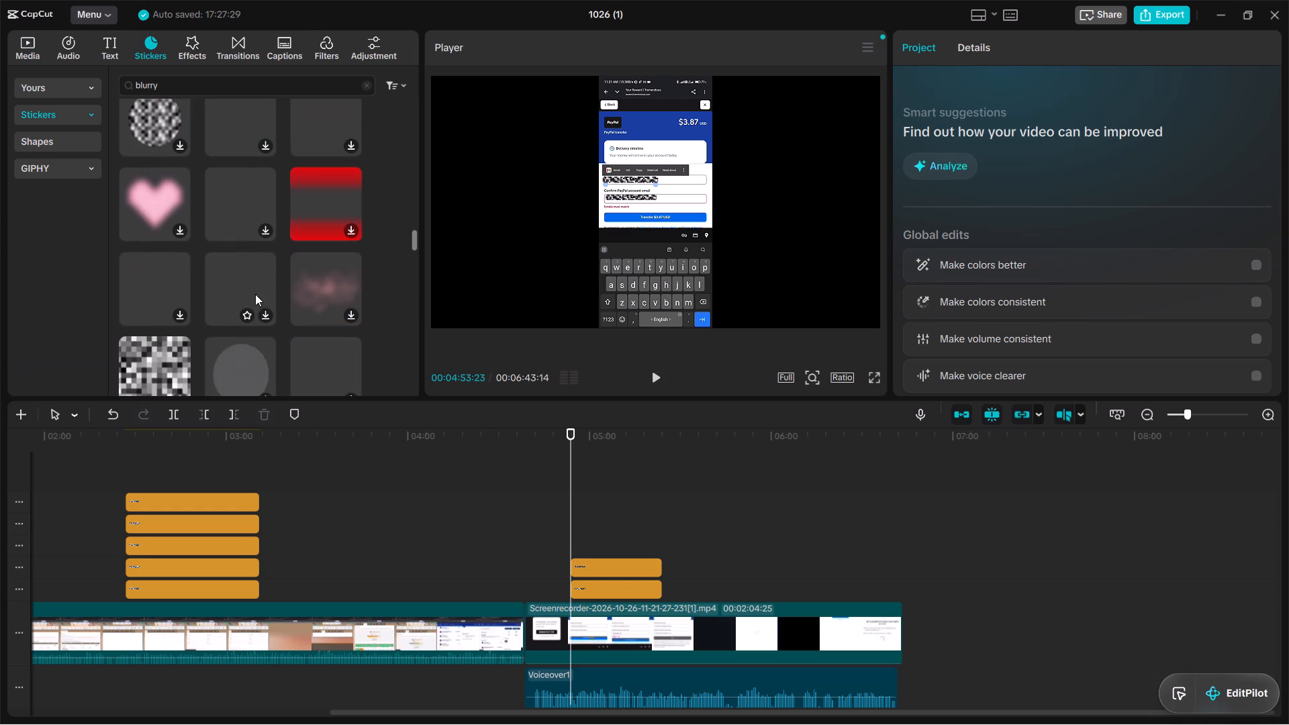
{"action": "left_click", "coordinate": [353, 307]}
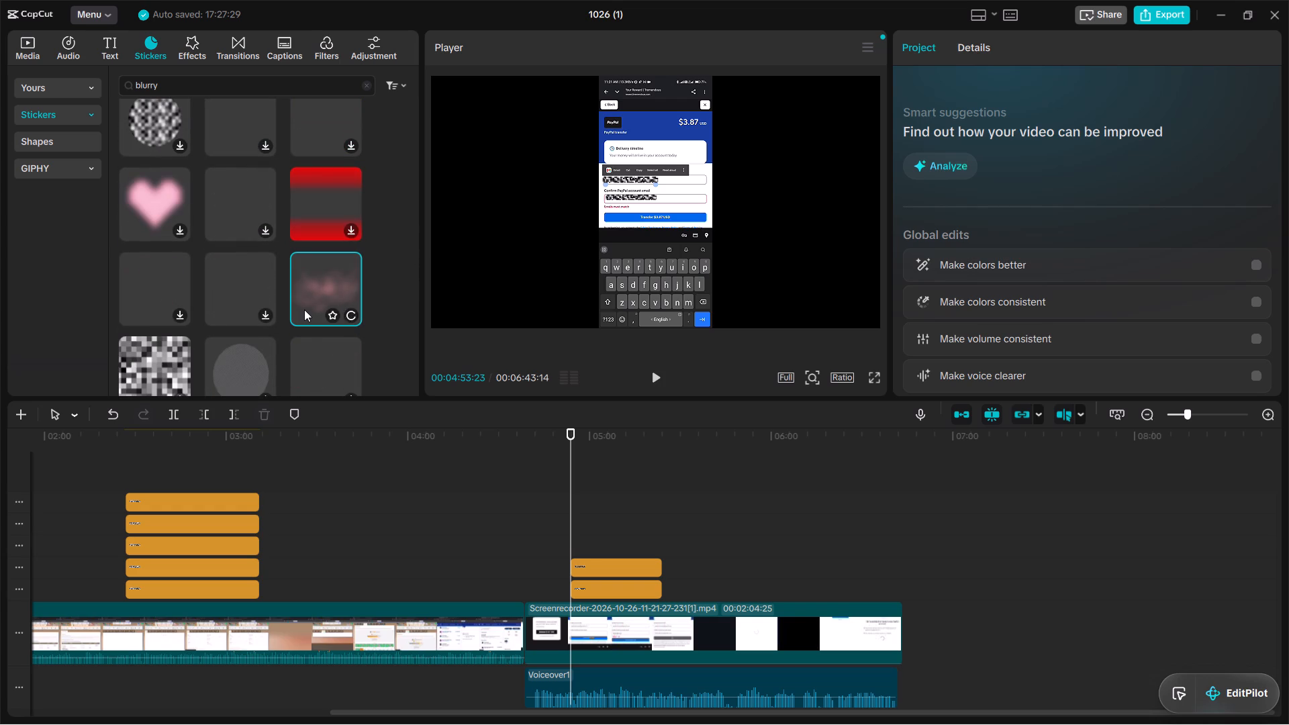
Add the grey vertical-striped sticker from the earlier blurry results at 00:04:53, where the email mosaics start.
{"action": "scroll", "coordinate": [301, 309], "scroll_direction": "up", "scroll_amount": 6}
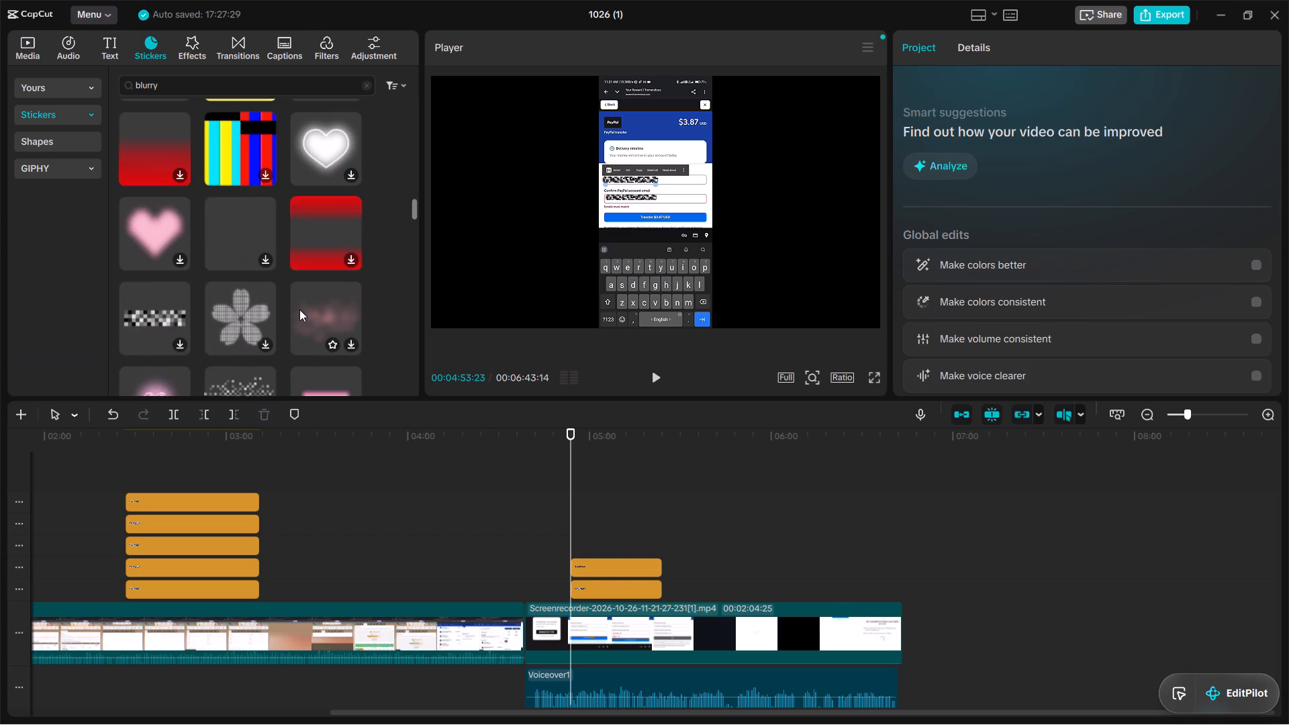
{"action": "scroll", "coordinate": [299, 309], "scroll_direction": "up", "scroll_amount": 4}
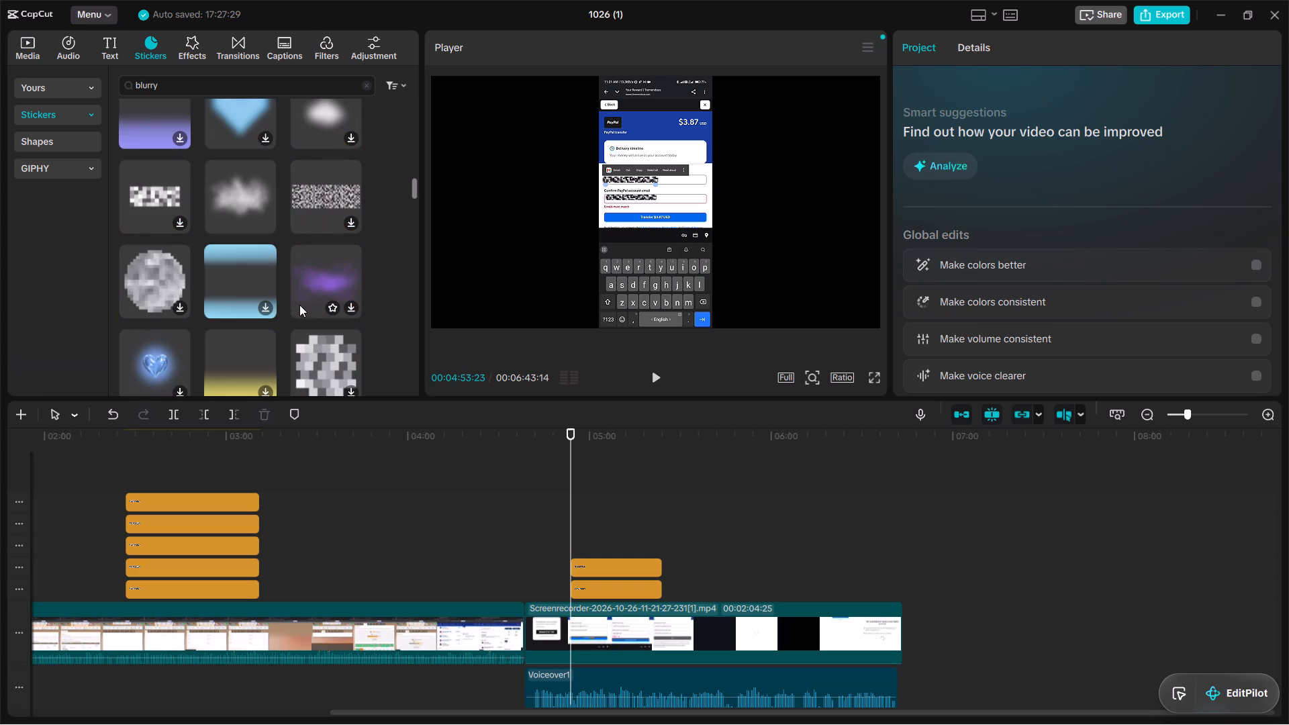
{"action": "scroll", "coordinate": [244, 212], "scroll_direction": "up", "scroll_amount": 3}
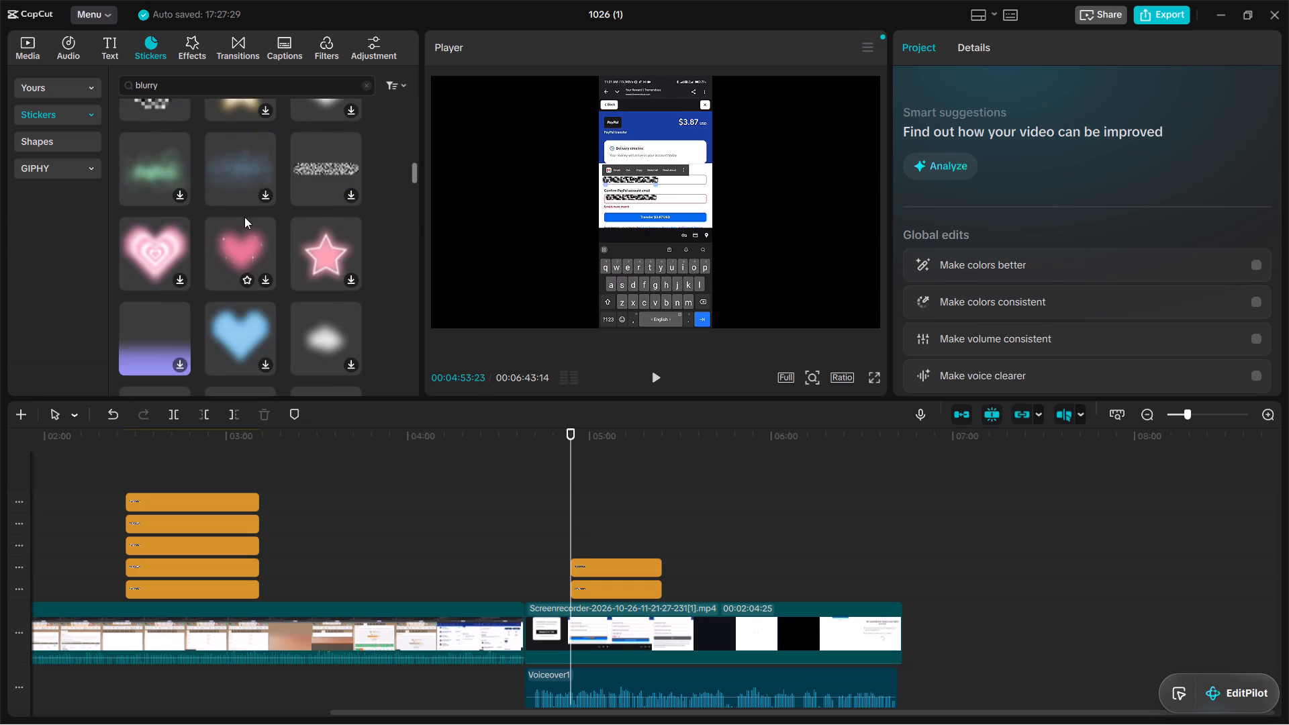
{"action": "scroll", "coordinate": [281, 211], "scroll_direction": "up", "scroll_amount": 2}
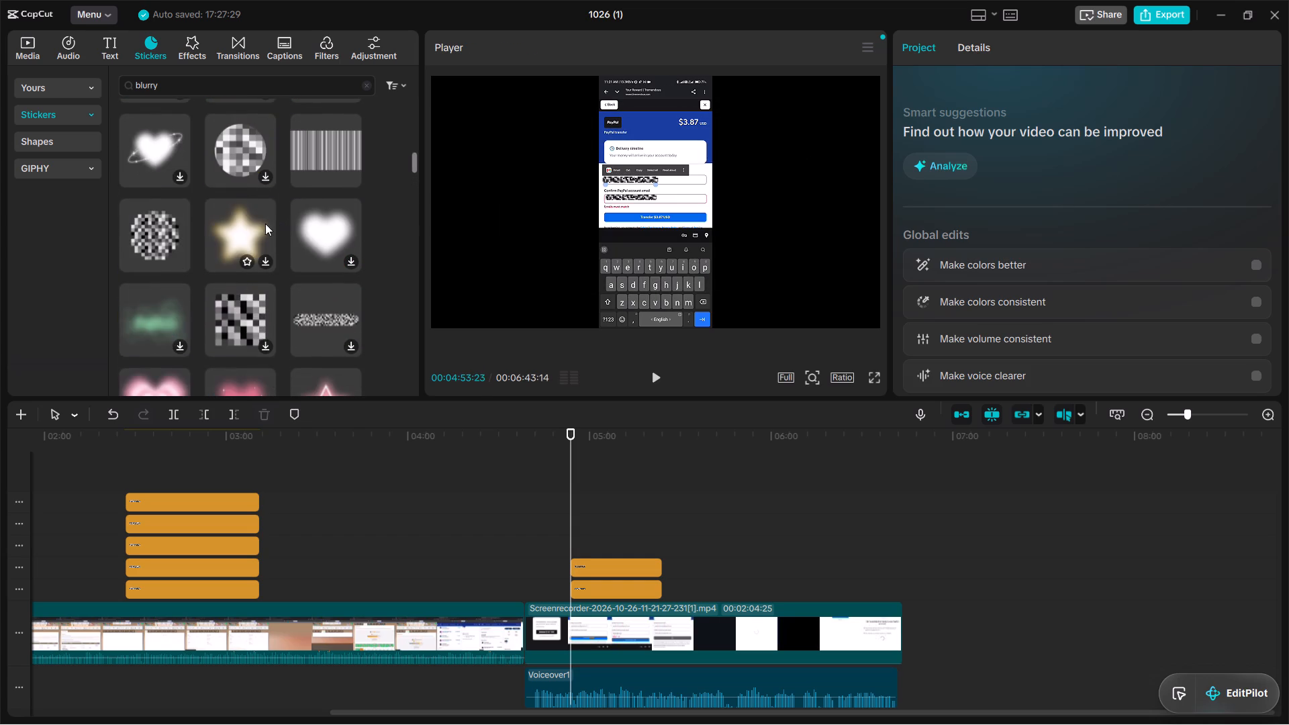
{"action": "scroll", "coordinate": [258, 228], "scroll_direction": "up", "scroll_amount": 2}
{"action": "left_click", "coordinate": [309, 297]}
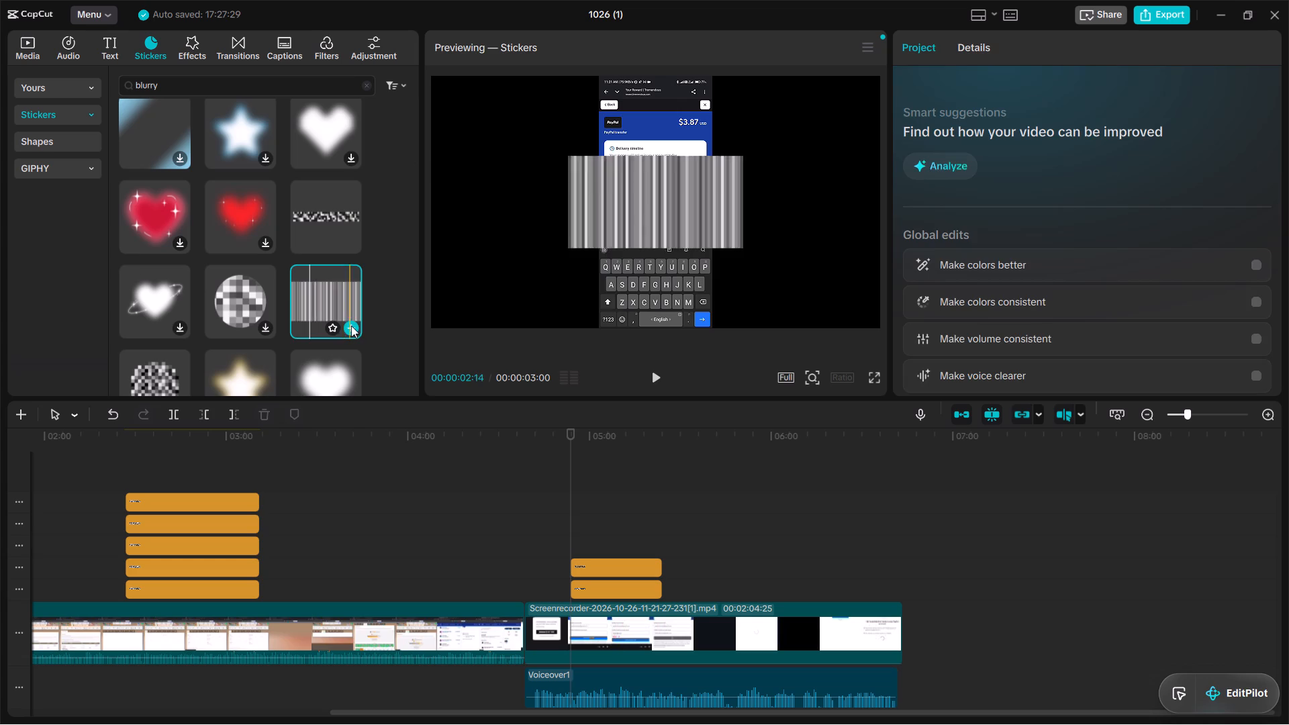
{"action": "left_click", "coordinate": [351, 326]}
Scale the striped sticker to 49% and position it over the phone keyboard at X 0, Y -714.
{"action": "left_click_drag", "start_coordinate": [684, 211], "coordinate": [684, 269]}
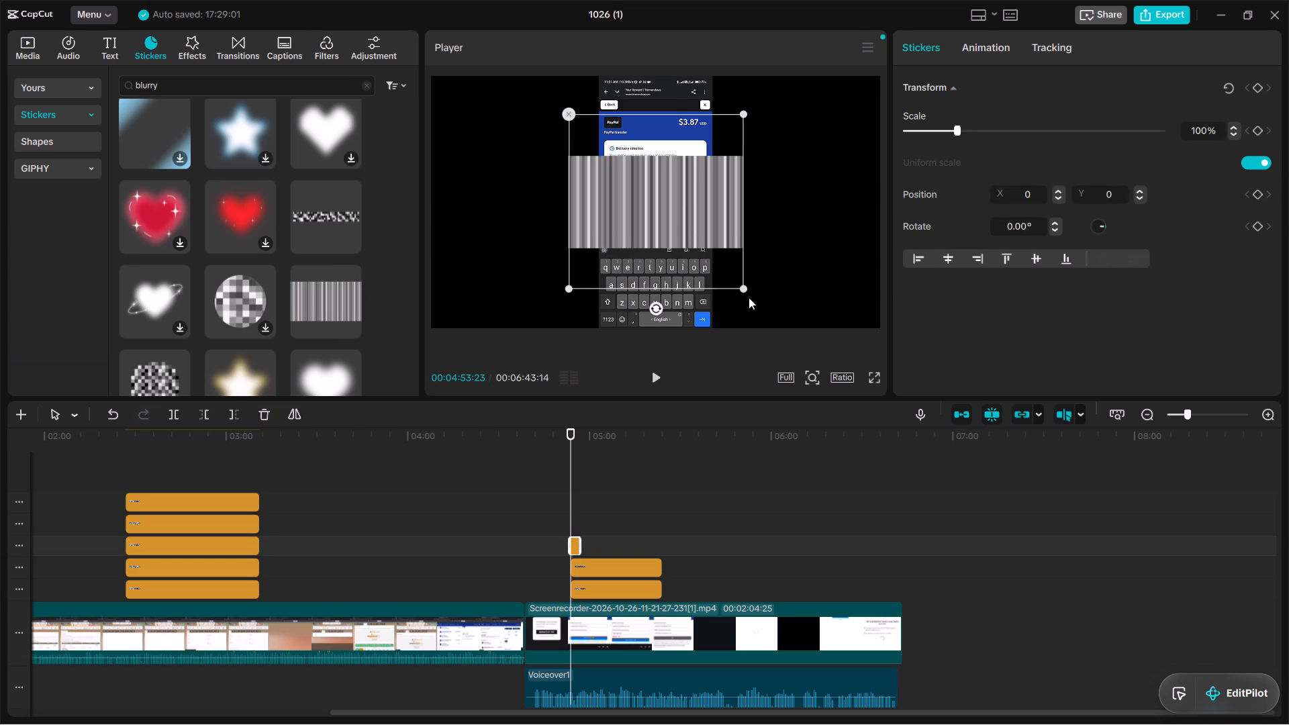
{"action": "left_click_drag", "start_coordinate": [744, 286], "coordinate": [666, 227]}
{"action": "left_click_drag", "start_coordinate": [653, 194], "coordinate": [655, 268]}
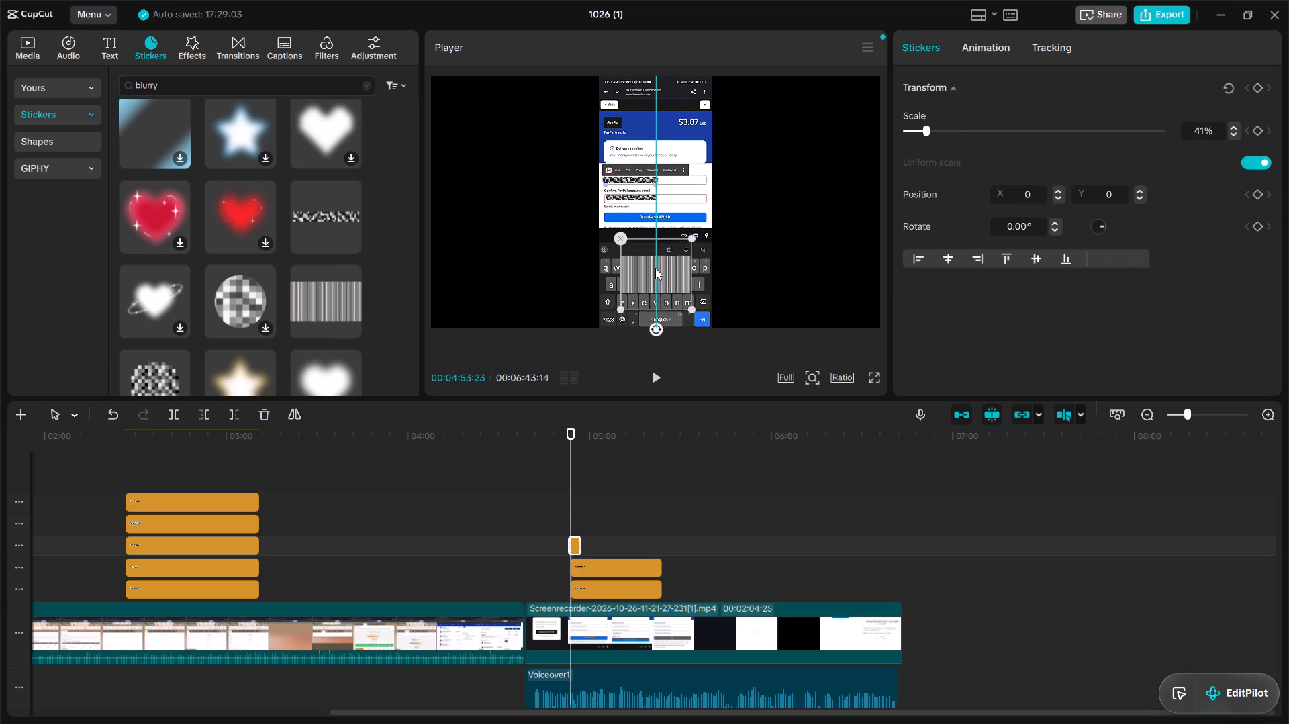
{"action": "left_click_drag", "start_coordinate": [655, 268], "coordinate": [652, 278]}
{"action": "left_click_drag", "start_coordinate": [689, 320], "coordinate": [696, 321]}
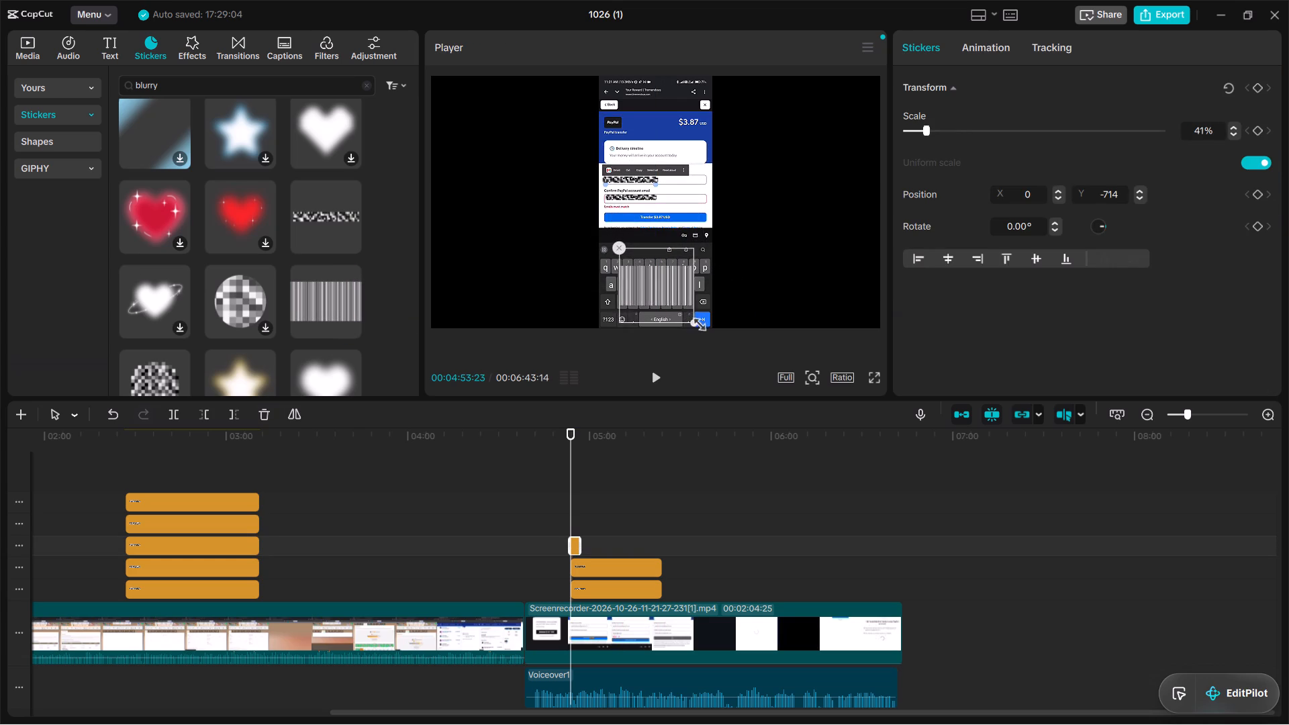
{"action": "left_click_drag", "start_coordinate": [696, 321], "coordinate": [706, 324]}
{"action": "left_click", "coordinate": [785, 281]}
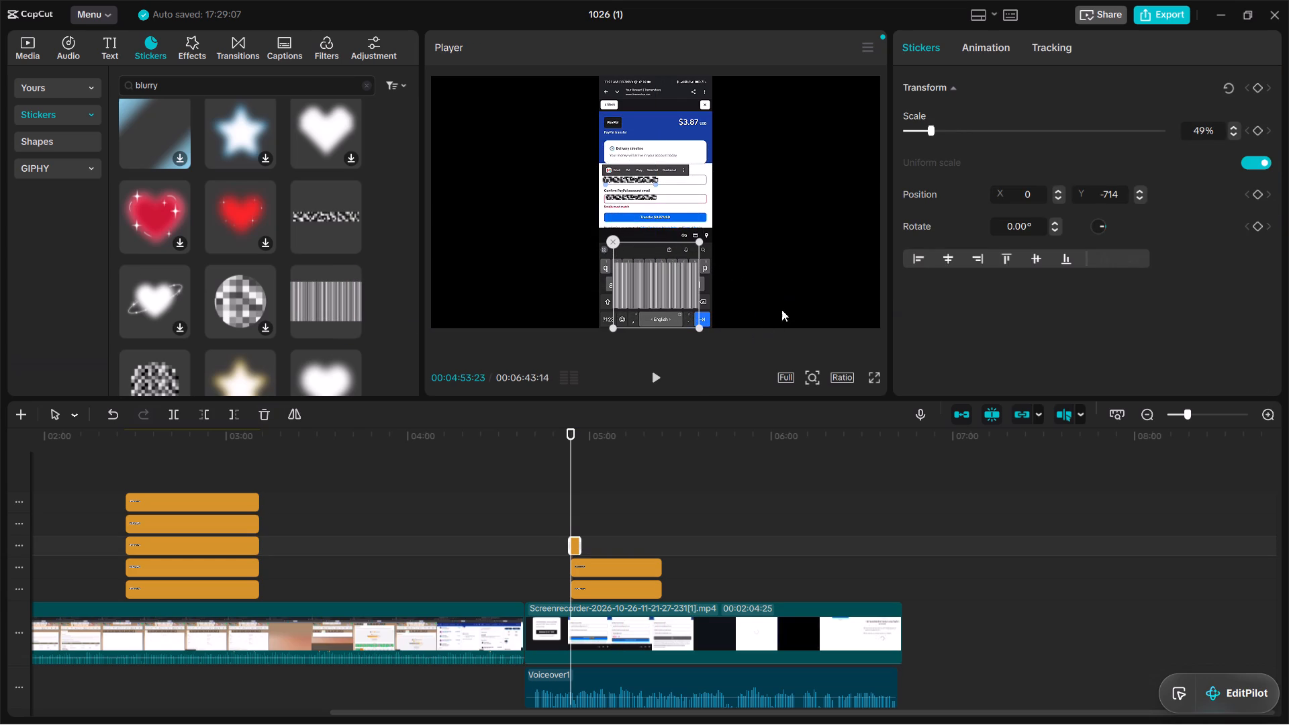
Extend the striped sticker's clip so it ends shortly before the two email mosaics on the tracks below.
{"action": "left_click", "coordinate": [575, 546]}
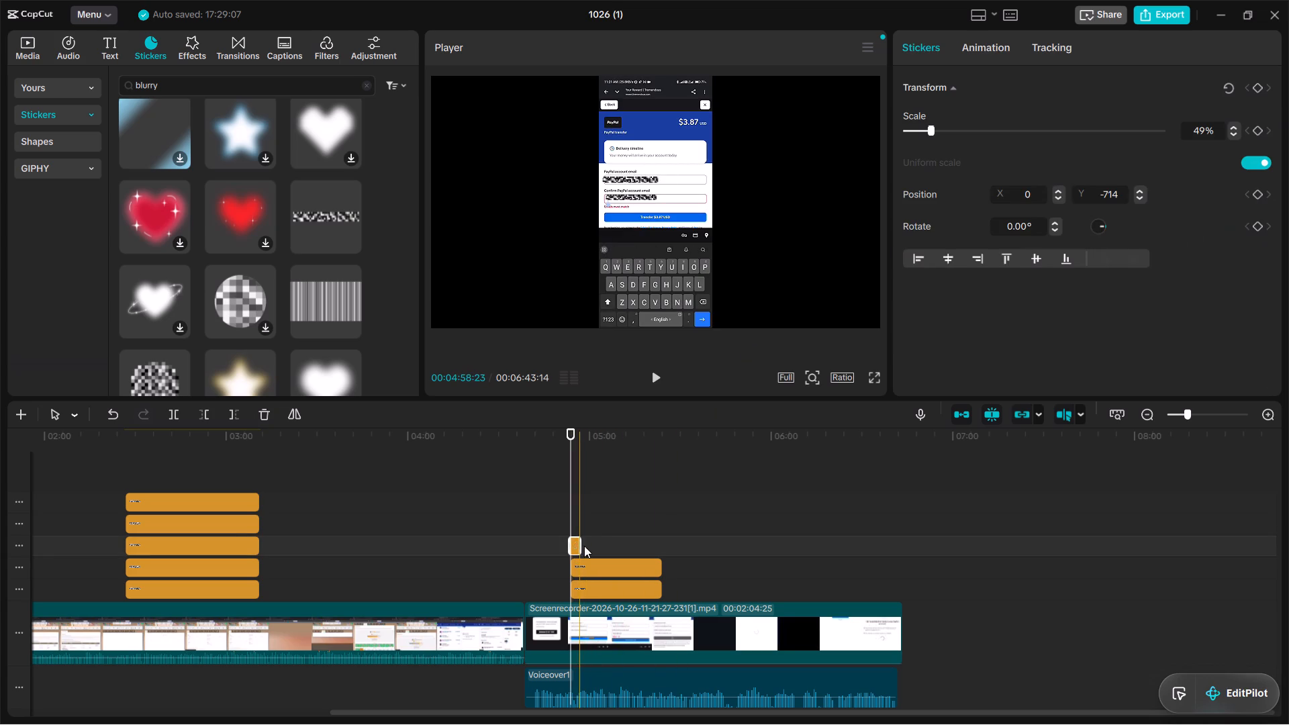
{"action": "left_click_drag", "start_coordinate": [581, 546], "coordinate": [655, 546]}
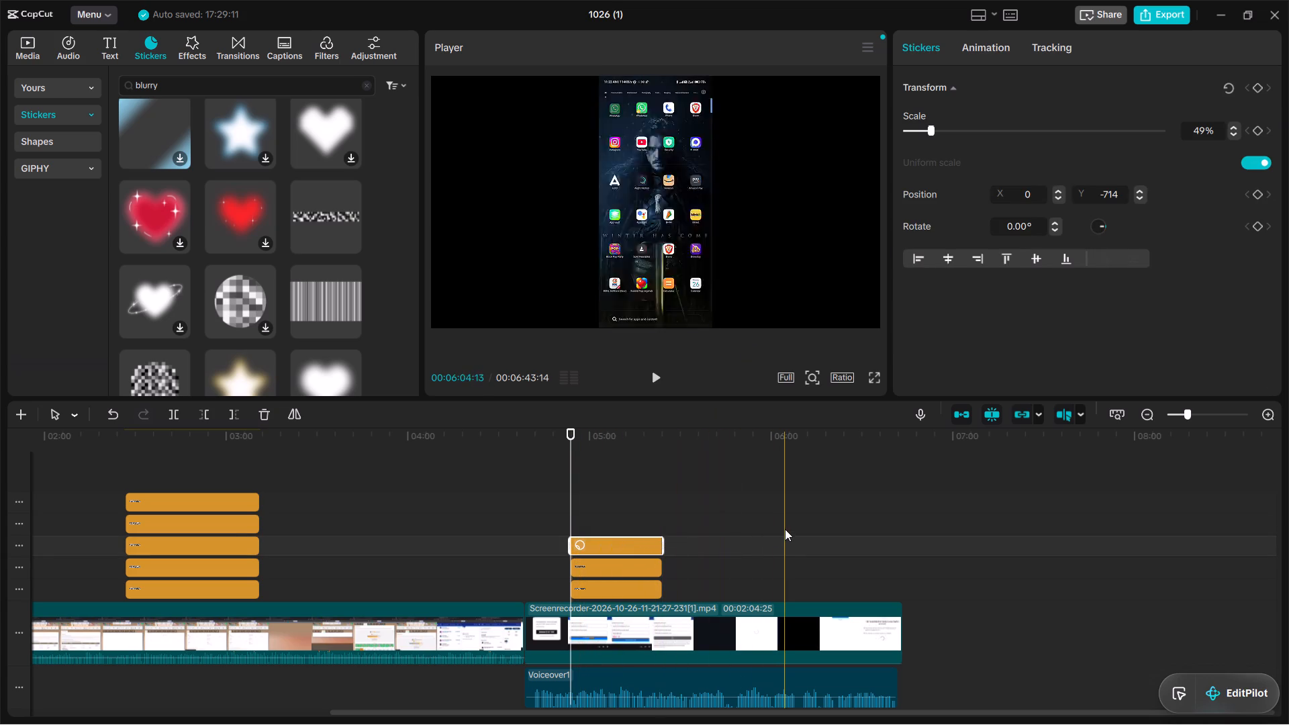
{"action": "left_click_drag", "start_coordinate": [665, 543], "coordinate": [658, 550]}
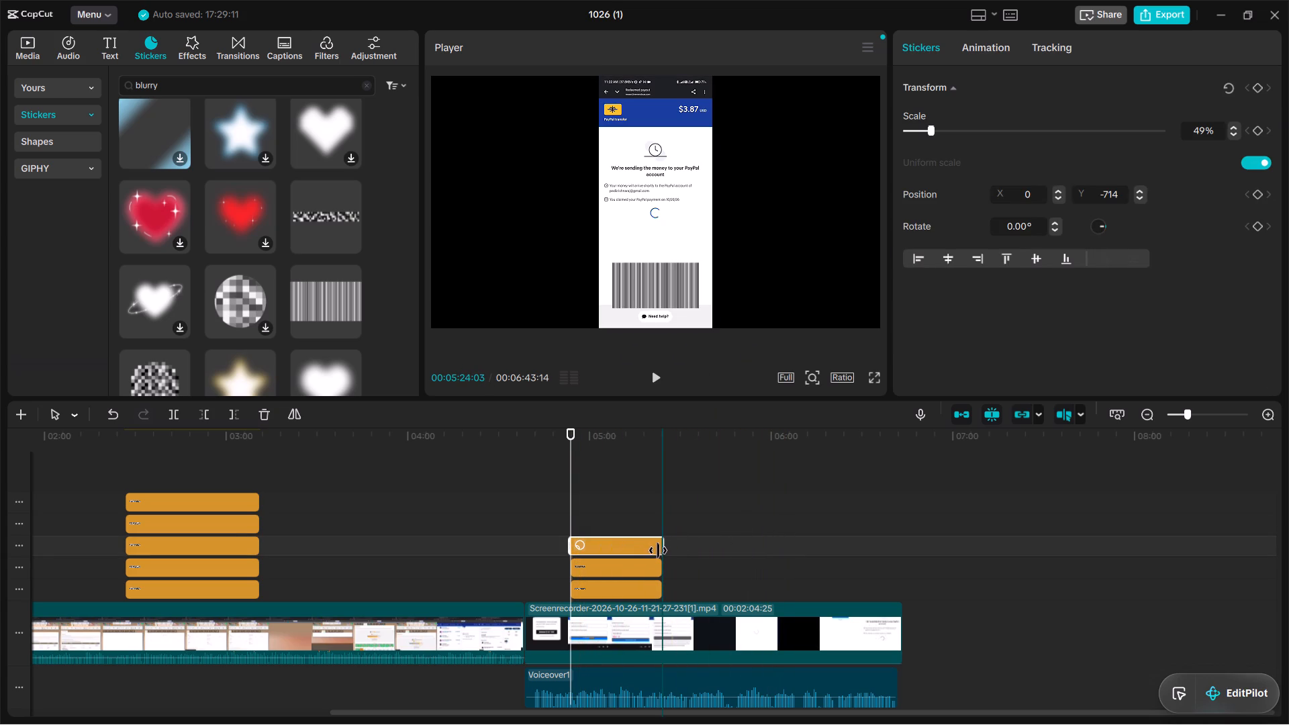
{"action": "left_click_drag", "start_coordinate": [658, 550], "coordinate": [655, 557]}
{"action": "left_click_drag", "start_coordinate": [657, 549], "coordinate": [658, 550]}
{"action": "left_click_drag", "start_coordinate": [658, 550], "coordinate": [649, 555]}
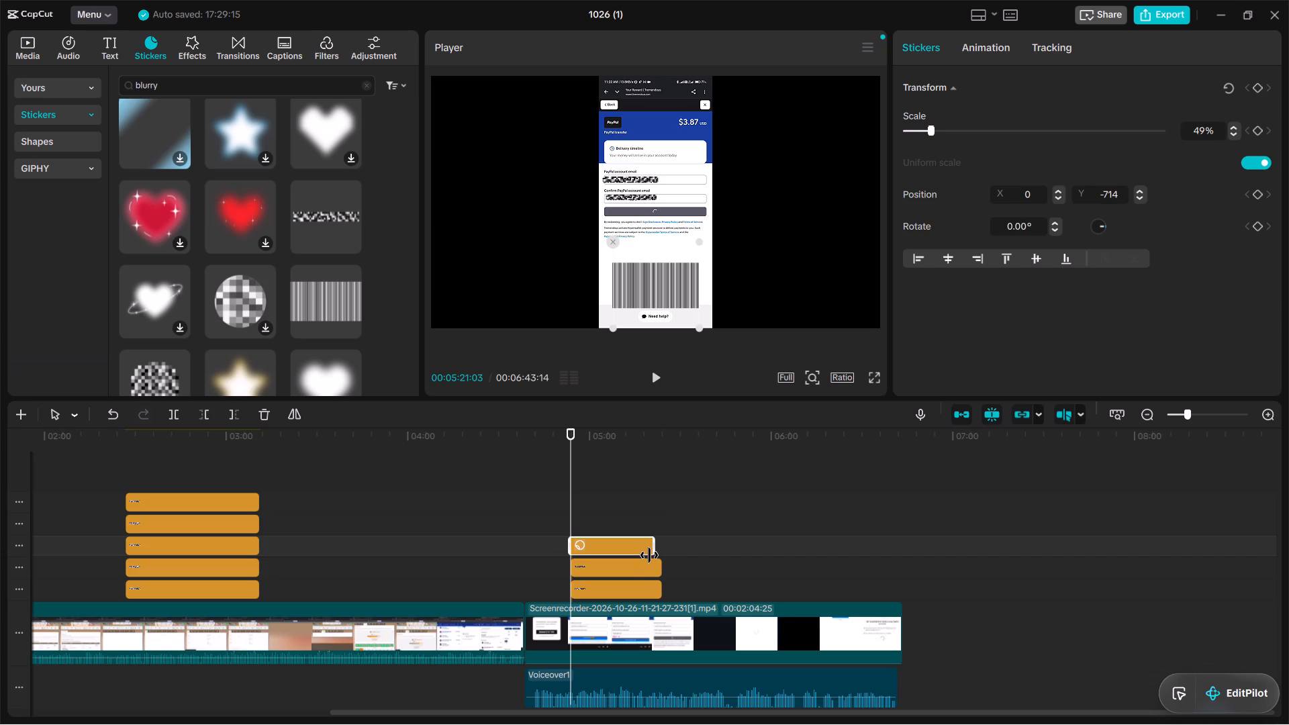
{"action": "left_click_drag", "start_coordinate": [649, 555], "coordinate": [645, 562]}
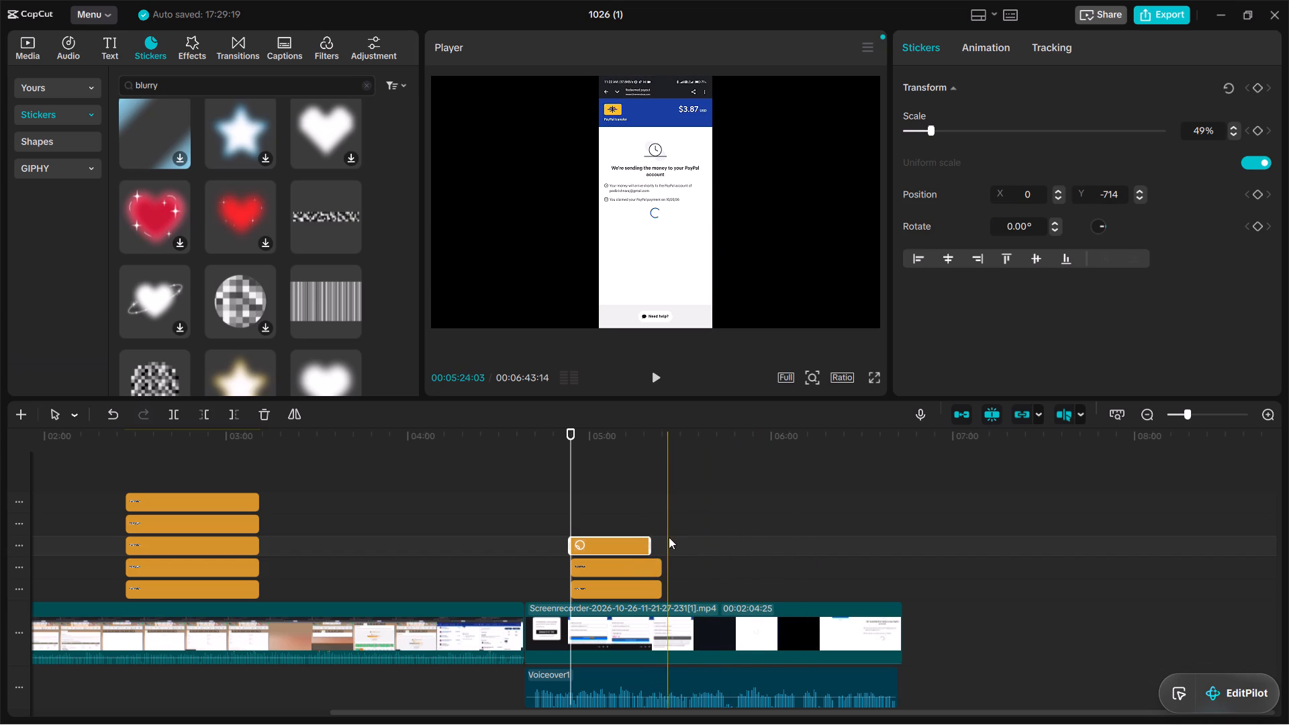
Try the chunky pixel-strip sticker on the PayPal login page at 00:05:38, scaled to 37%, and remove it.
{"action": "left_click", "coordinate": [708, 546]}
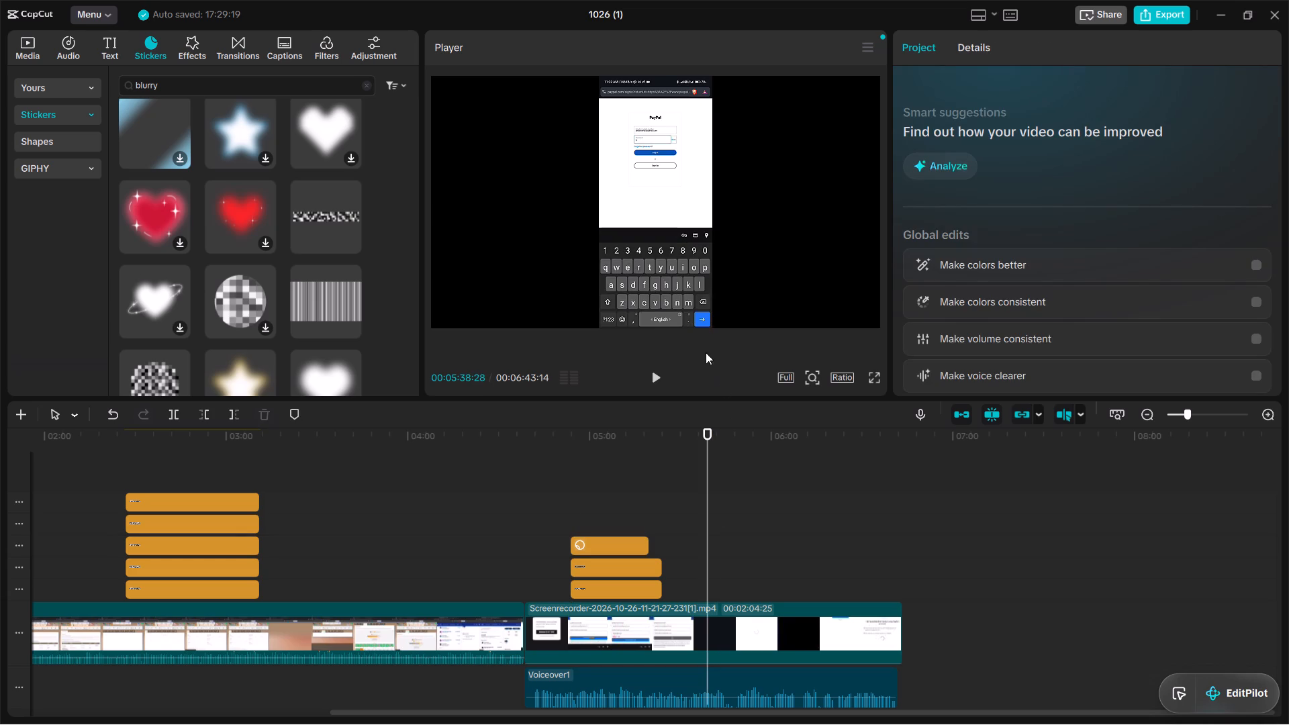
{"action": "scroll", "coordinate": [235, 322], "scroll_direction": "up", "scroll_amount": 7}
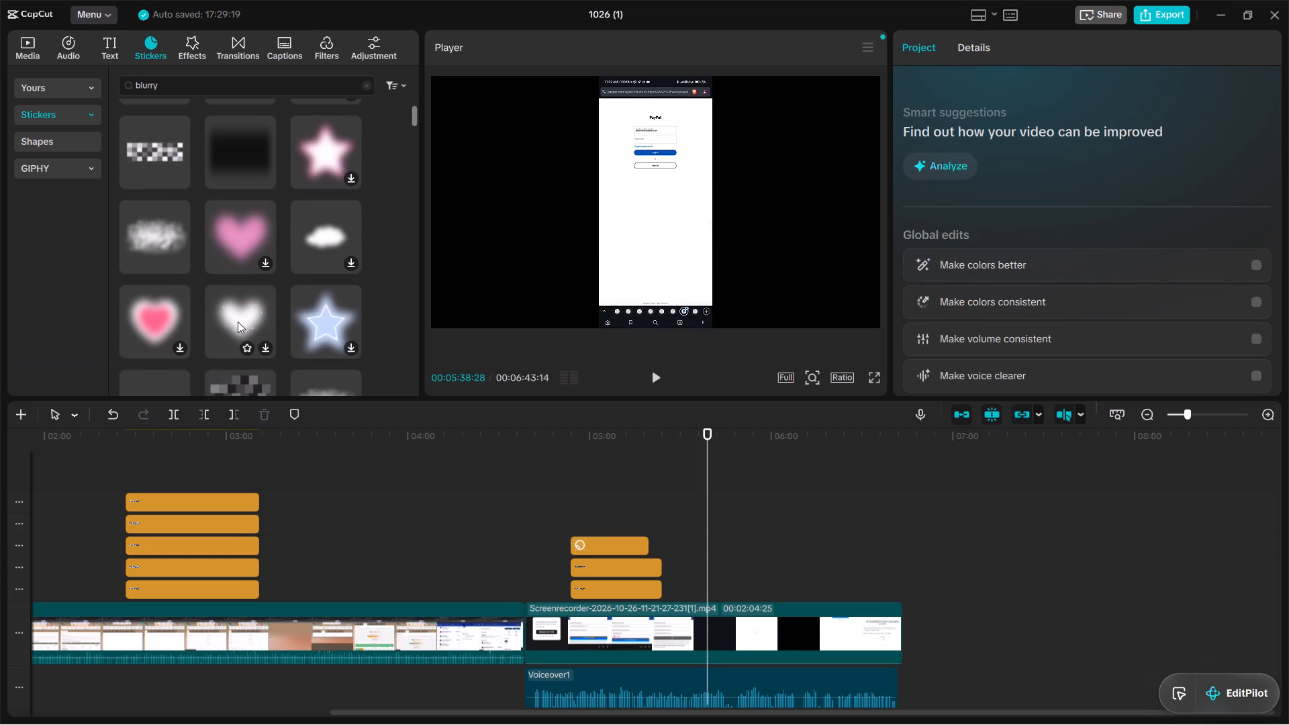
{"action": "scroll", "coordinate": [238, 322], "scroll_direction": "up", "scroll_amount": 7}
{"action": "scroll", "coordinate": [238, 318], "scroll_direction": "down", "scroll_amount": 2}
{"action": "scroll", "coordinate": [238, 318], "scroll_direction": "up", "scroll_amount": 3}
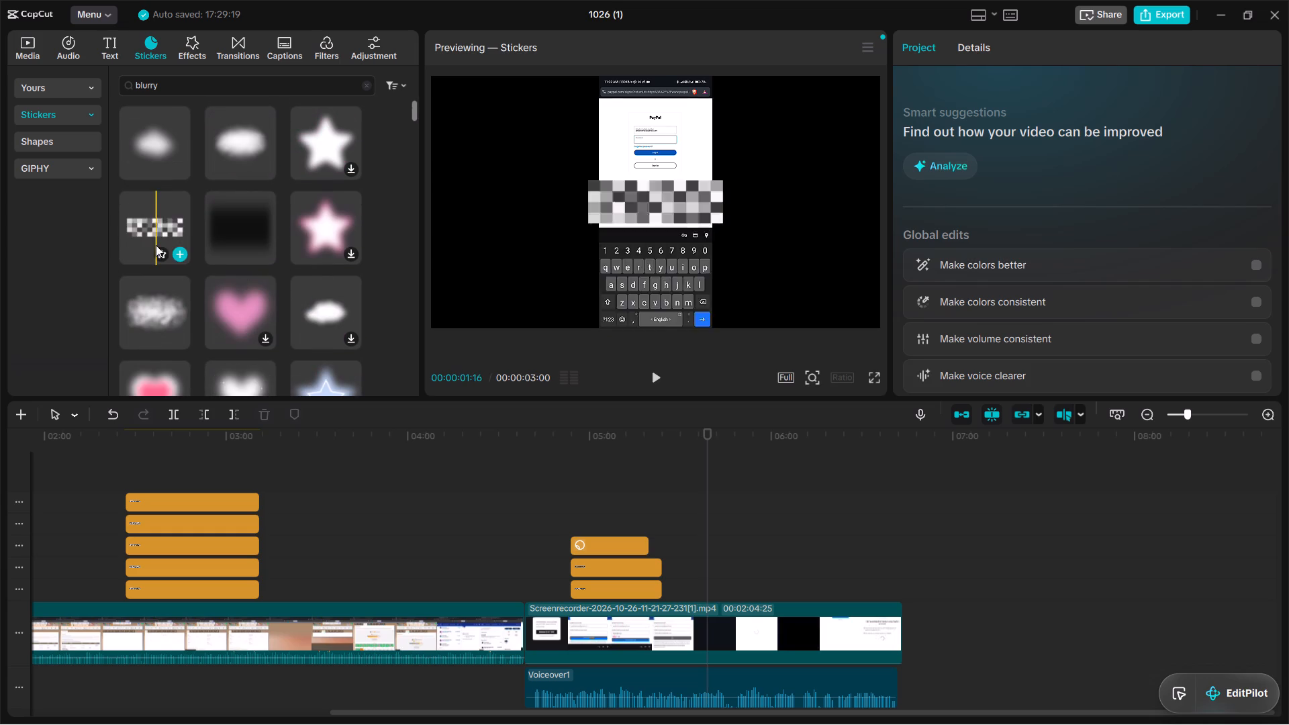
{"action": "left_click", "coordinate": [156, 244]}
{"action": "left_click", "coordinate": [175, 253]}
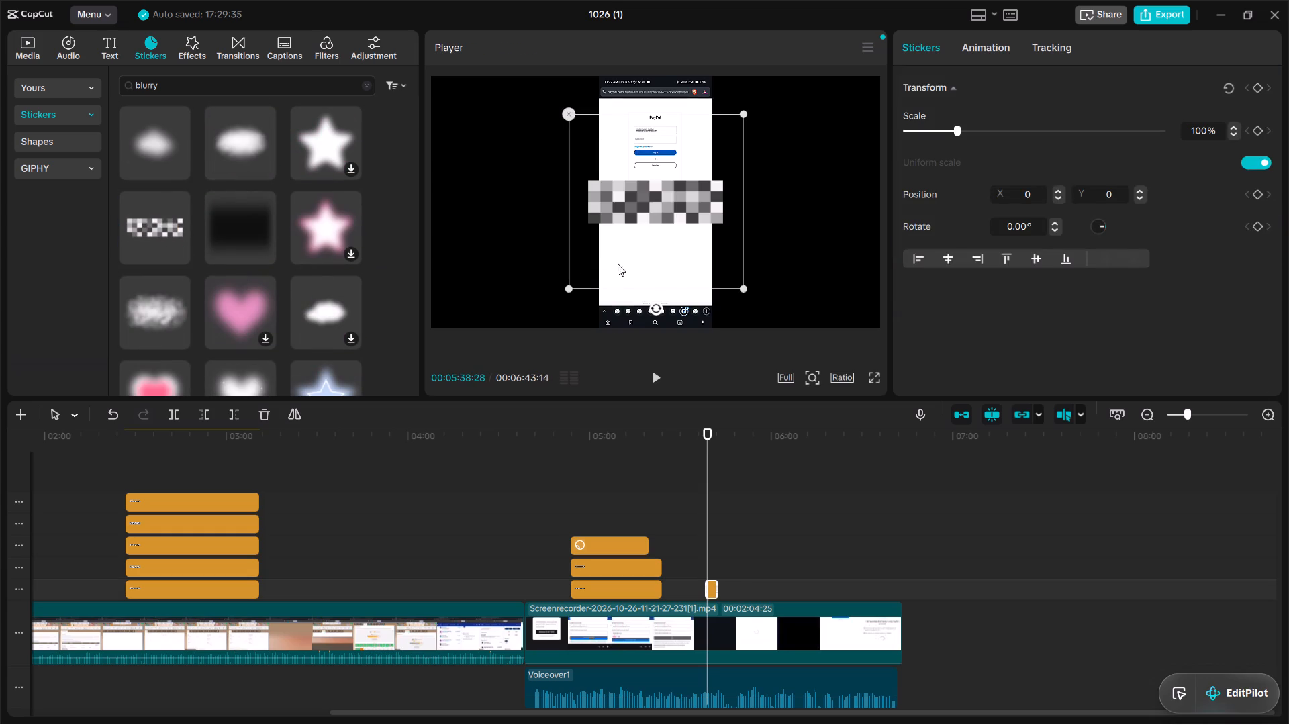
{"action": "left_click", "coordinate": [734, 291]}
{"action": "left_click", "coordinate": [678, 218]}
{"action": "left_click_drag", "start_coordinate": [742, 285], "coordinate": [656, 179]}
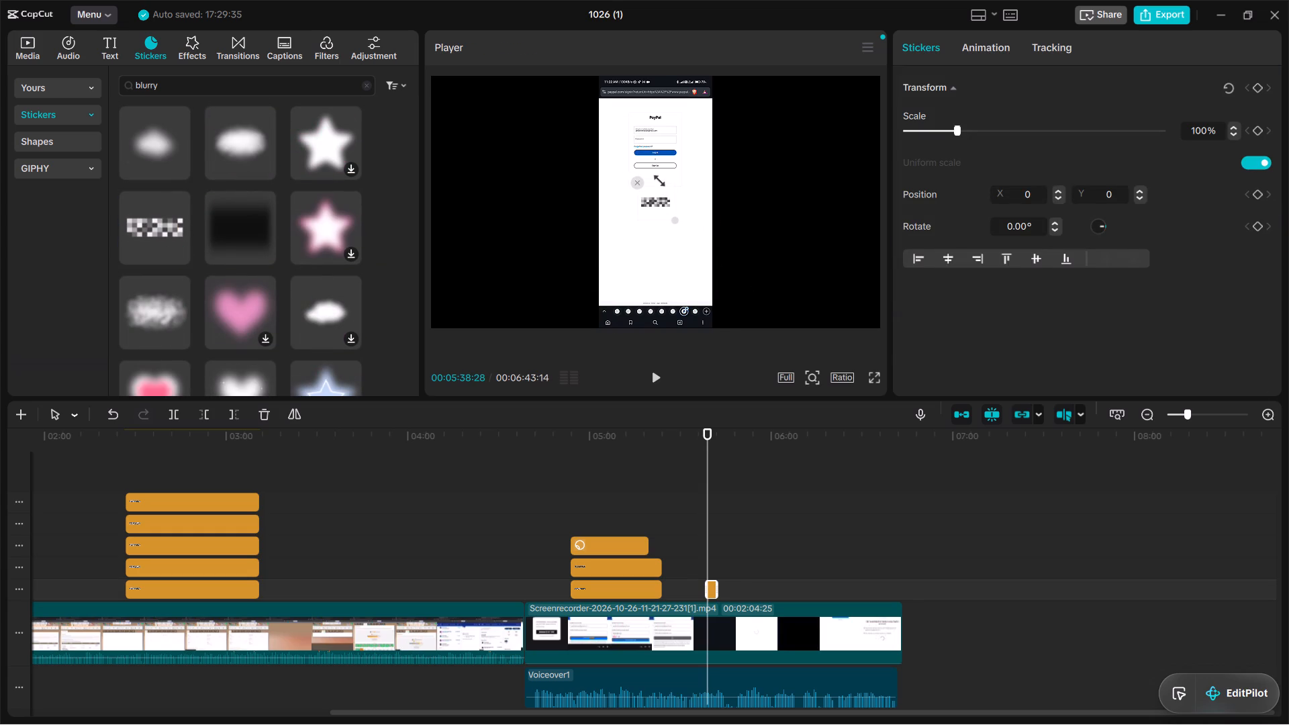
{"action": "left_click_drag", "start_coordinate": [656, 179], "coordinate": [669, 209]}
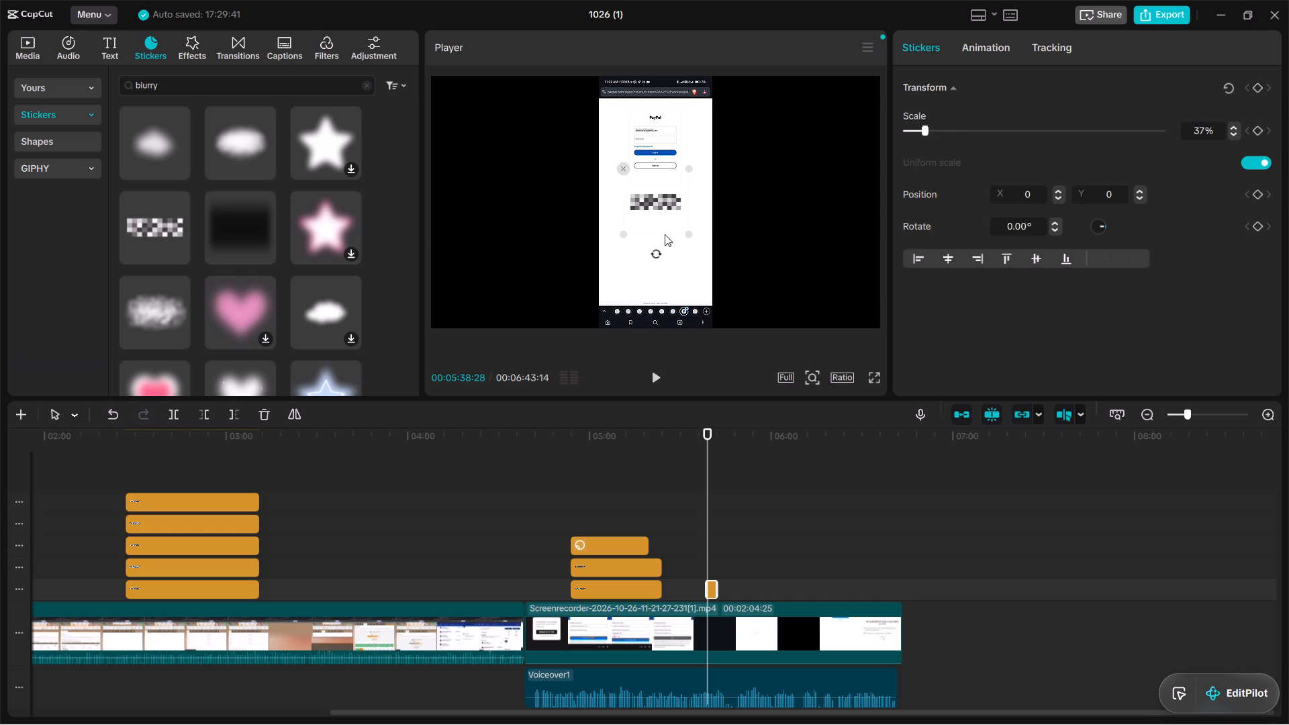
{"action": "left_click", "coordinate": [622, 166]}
Add the rounded mosaic strip sticker at 00:05:38, scaled to 14%, over the PayPal login email at X -72, Y 610.
{"action": "scroll", "coordinate": [220, 239], "scroll_direction": "down", "scroll_amount": 2}
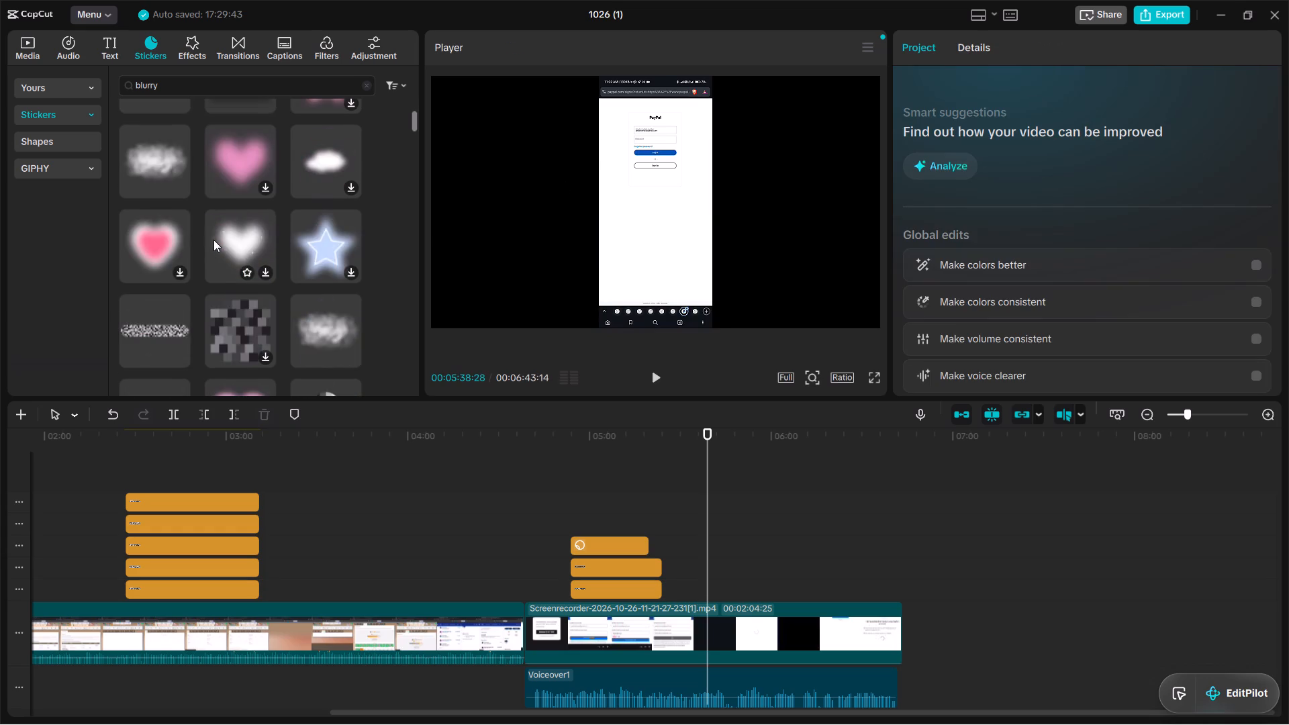
{"action": "scroll", "coordinate": [213, 240], "scroll_direction": "down", "scroll_amount": 1}
{"action": "left_click", "coordinate": [180, 279]}
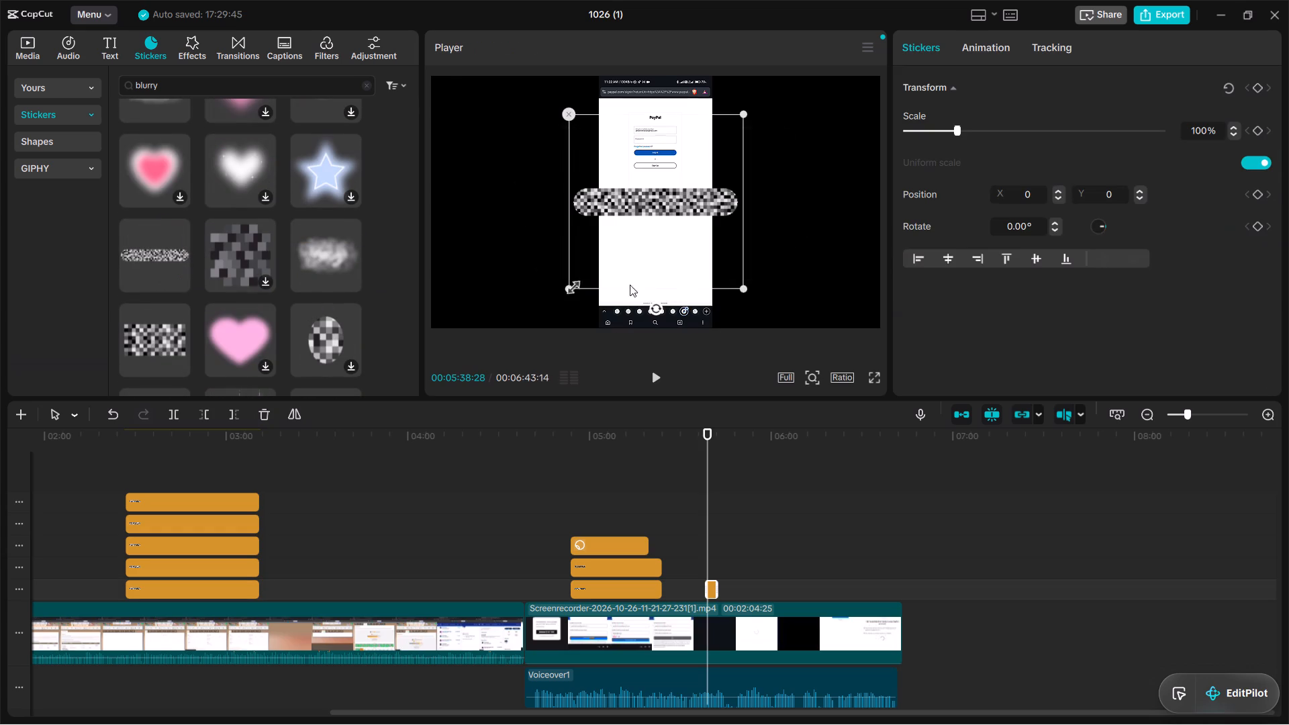
{"action": "left_click_drag", "start_coordinate": [743, 287], "coordinate": [660, 207]}
{"action": "left_click_drag", "start_coordinate": [654, 195], "coordinate": [654, 193]}
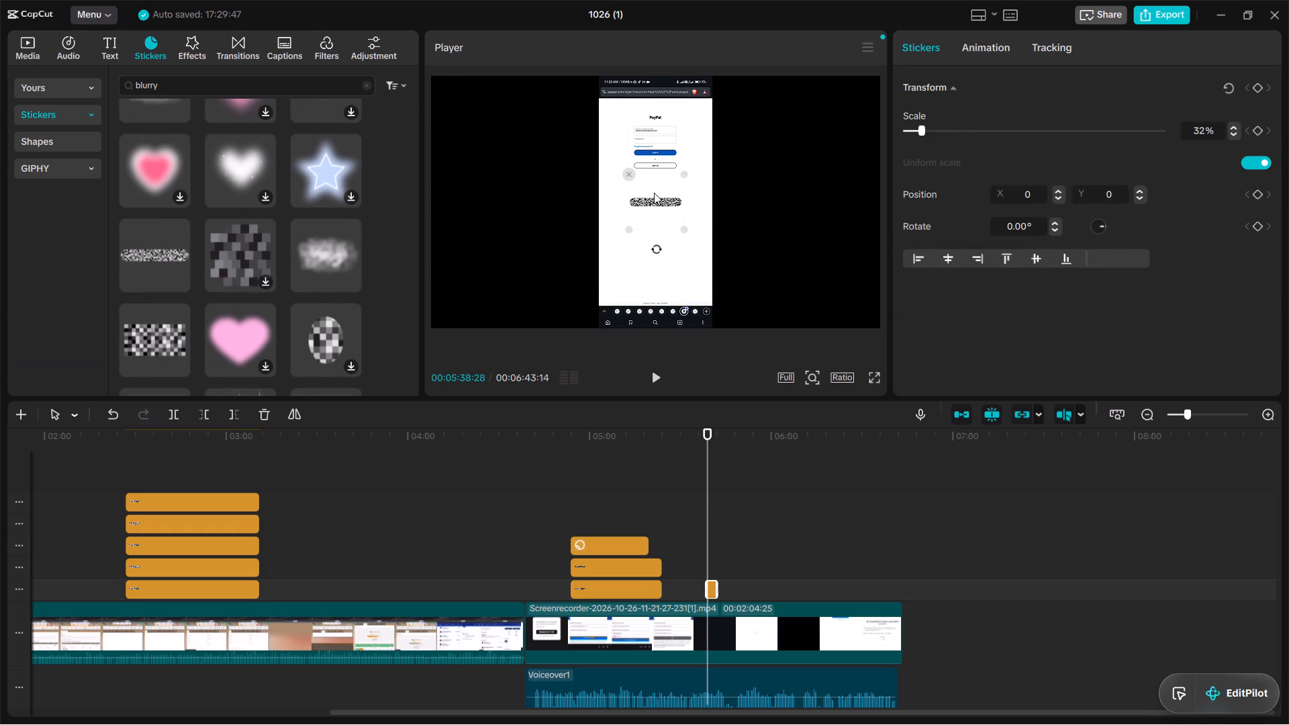
{"action": "left_click_drag", "start_coordinate": [654, 193], "coordinate": [647, 122]}
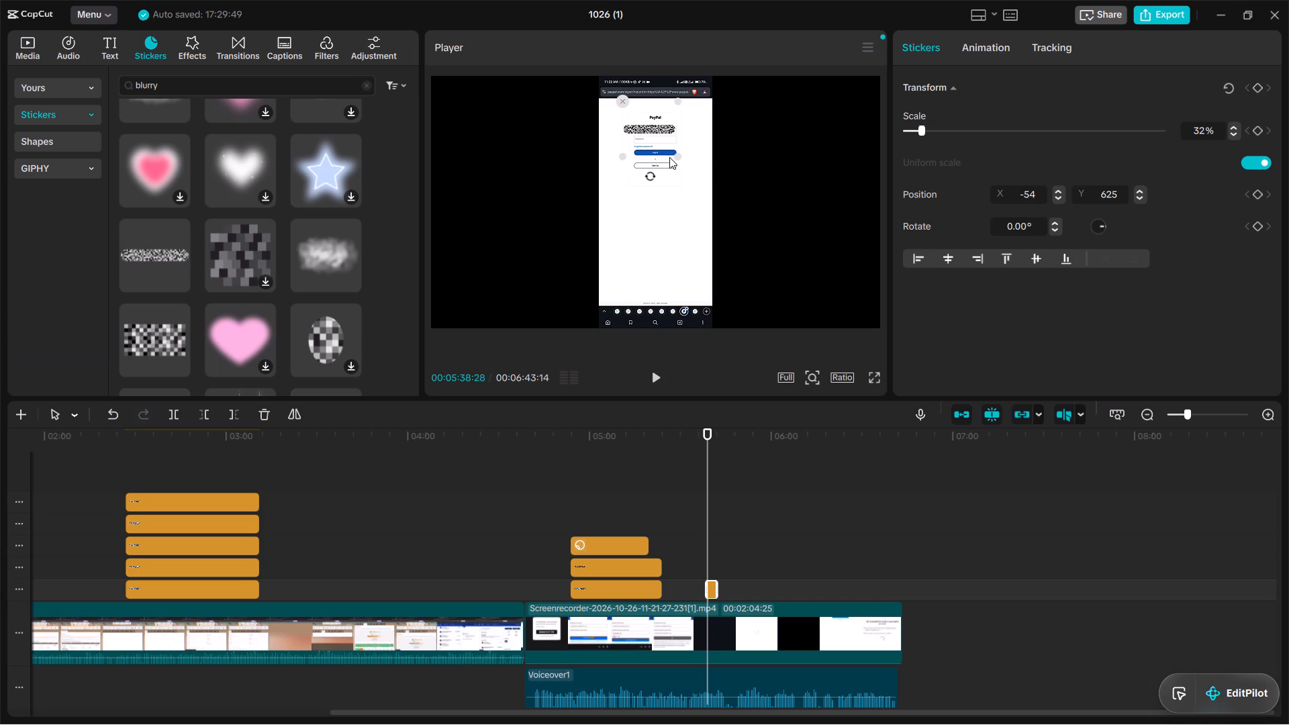
{"action": "left_click_drag", "start_coordinate": [671, 154], "coordinate": [652, 133]}
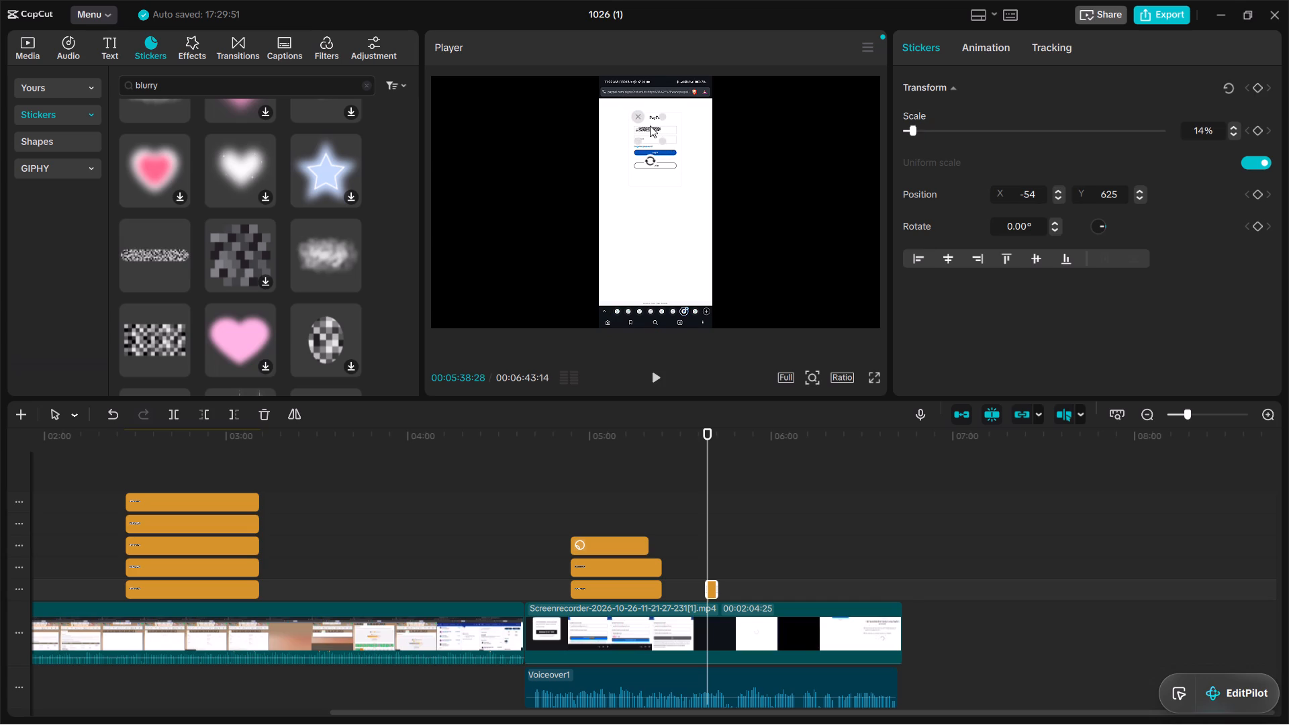
{"action": "left_click", "coordinate": [650, 126]}
Play on through the PayPal login section and extend the login email mosaic's clip to end at 00:05:46:09.
{"action": "left_click", "coordinate": [653, 376]}
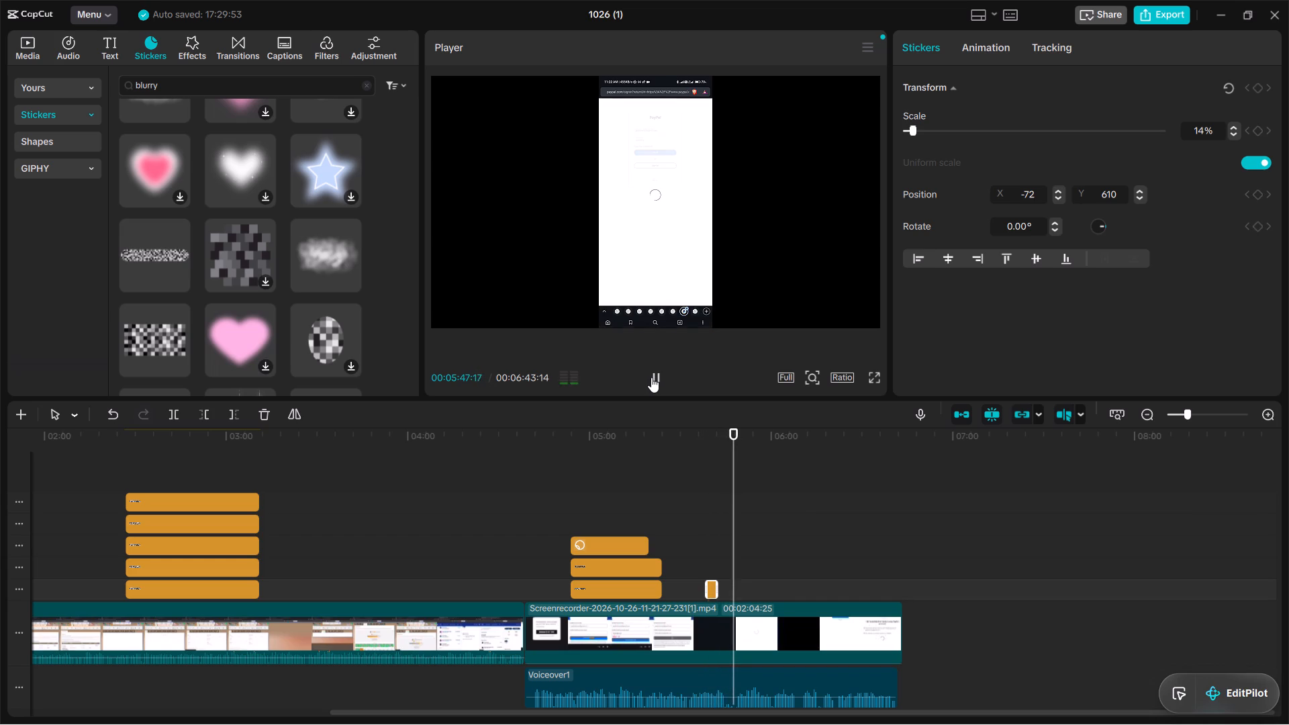
{"action": "left_click", "coordinate": [651, 377]}
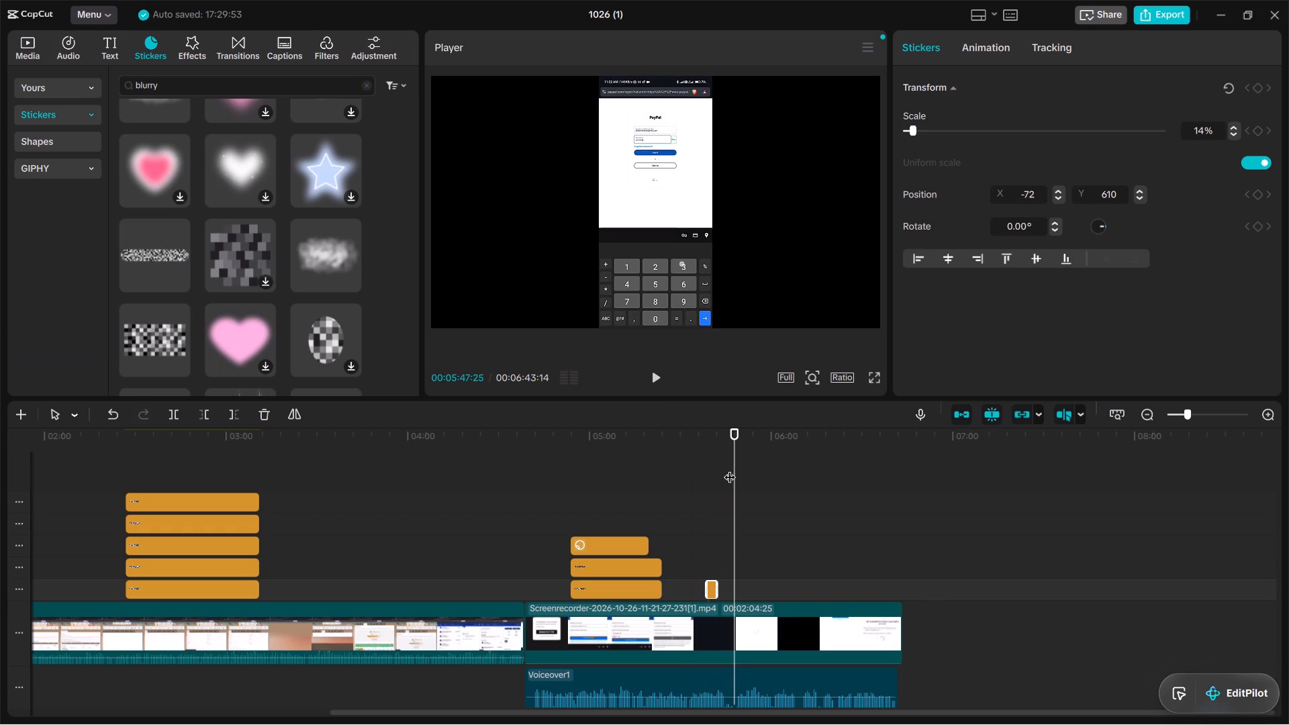
{"action": "left_click", "coordinate": [730, 469]}
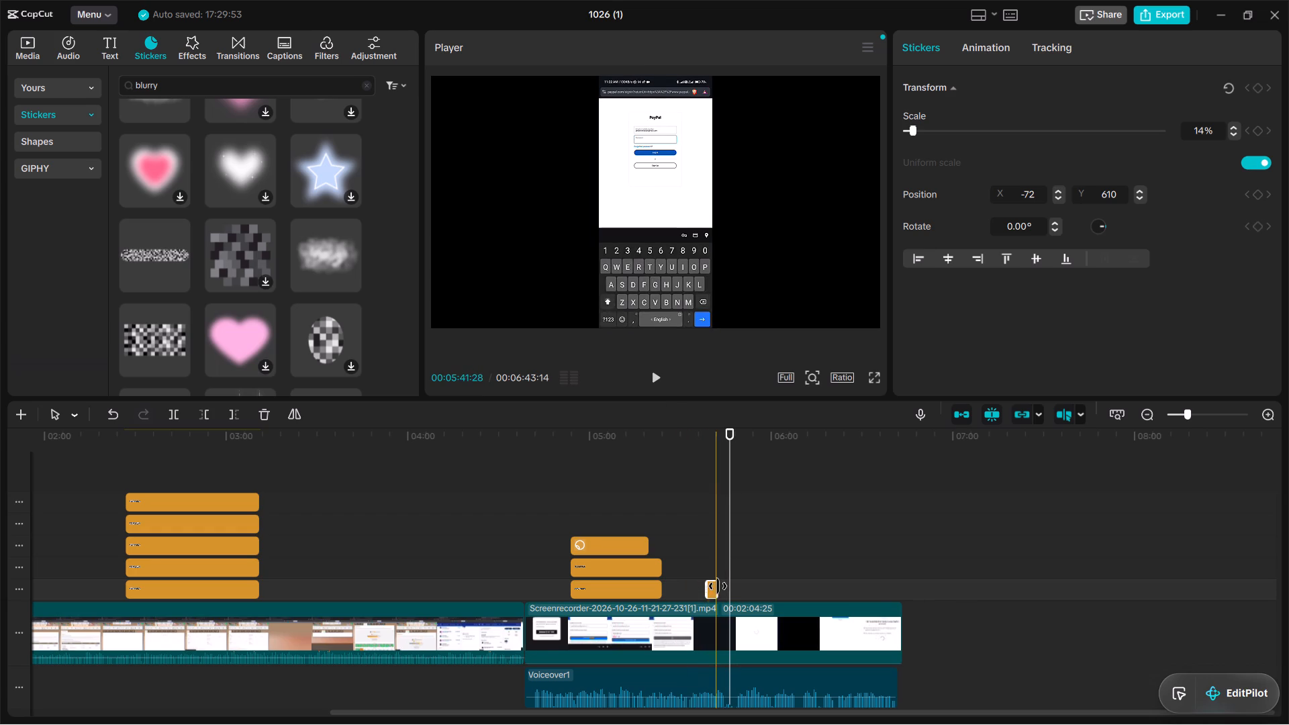
{"action": "left_click_drag", "start_coordinate": [716, 596], "coordinate": [720, 596]}
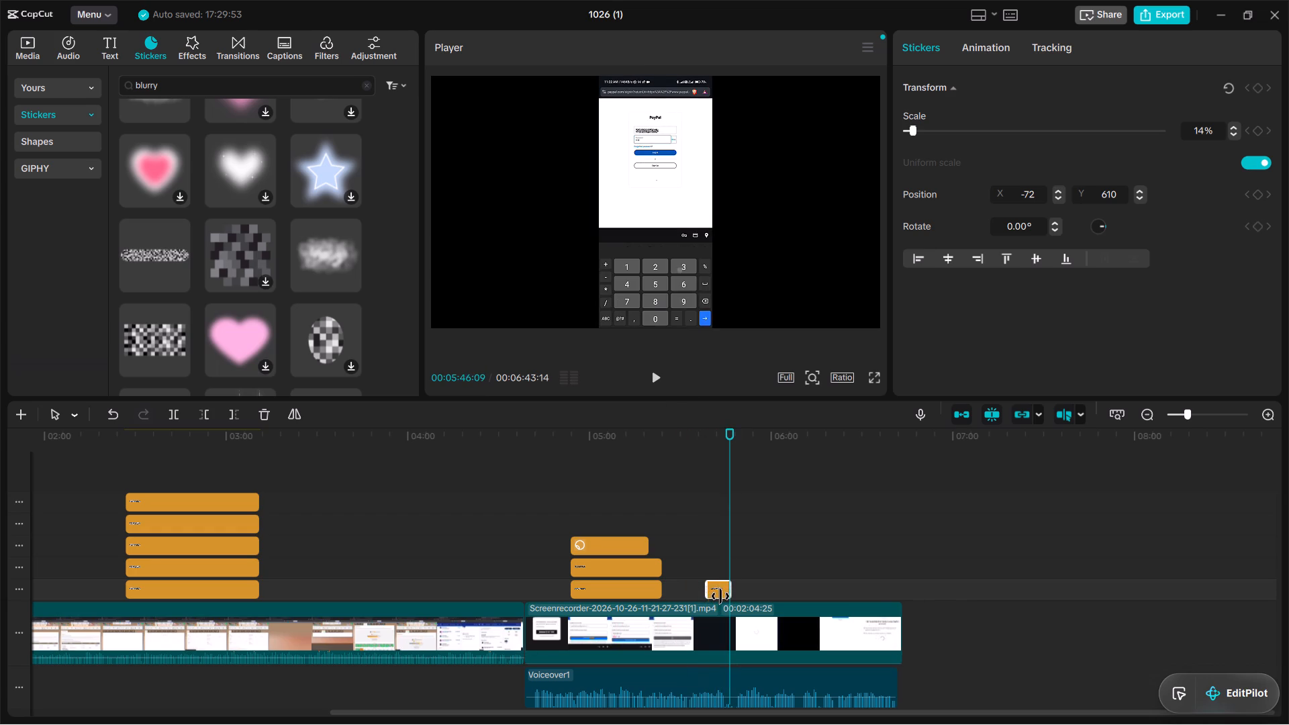
{"action": "left_click_drag", "start_coordinate": [720, 596], "coordinate": [722, 596]}
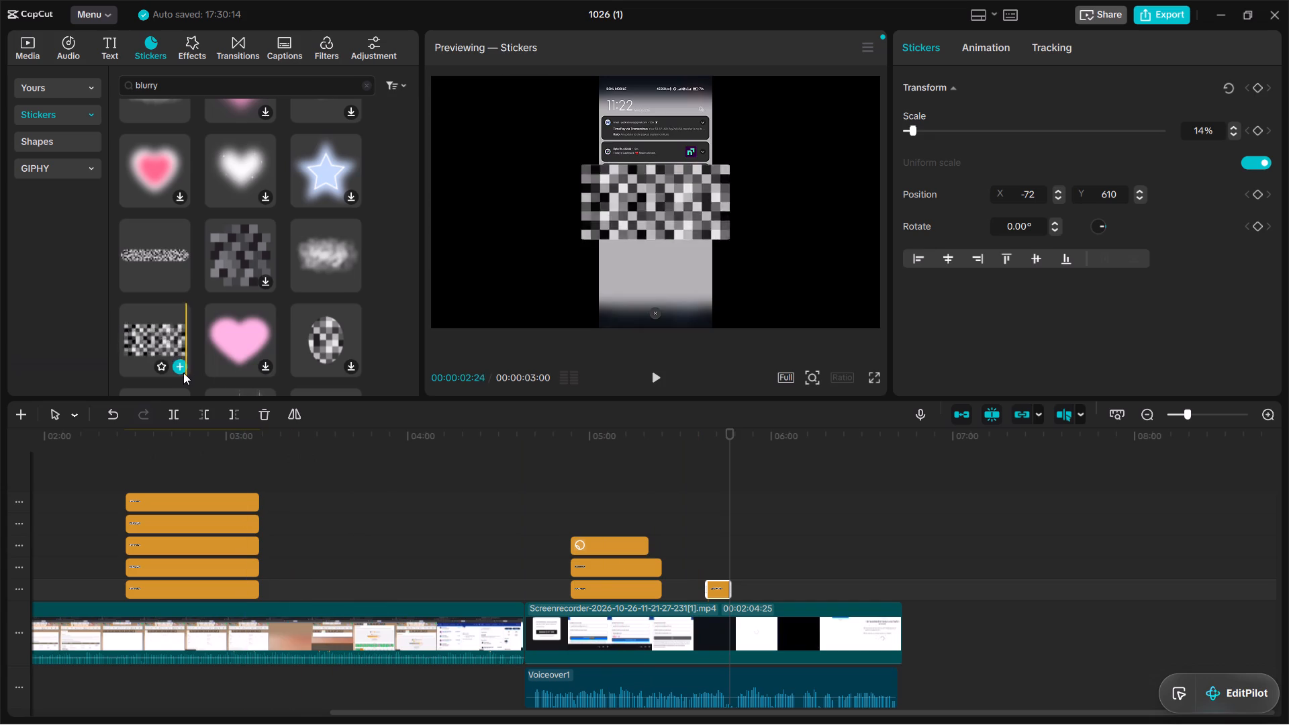
Add the black-and-white pixel mosaic sticker at 00:05:46:09, scaled to 60%, over the numeric keypad at X 0, Y -711.
{"action": "left_click", "coordinate": [180, 371]}
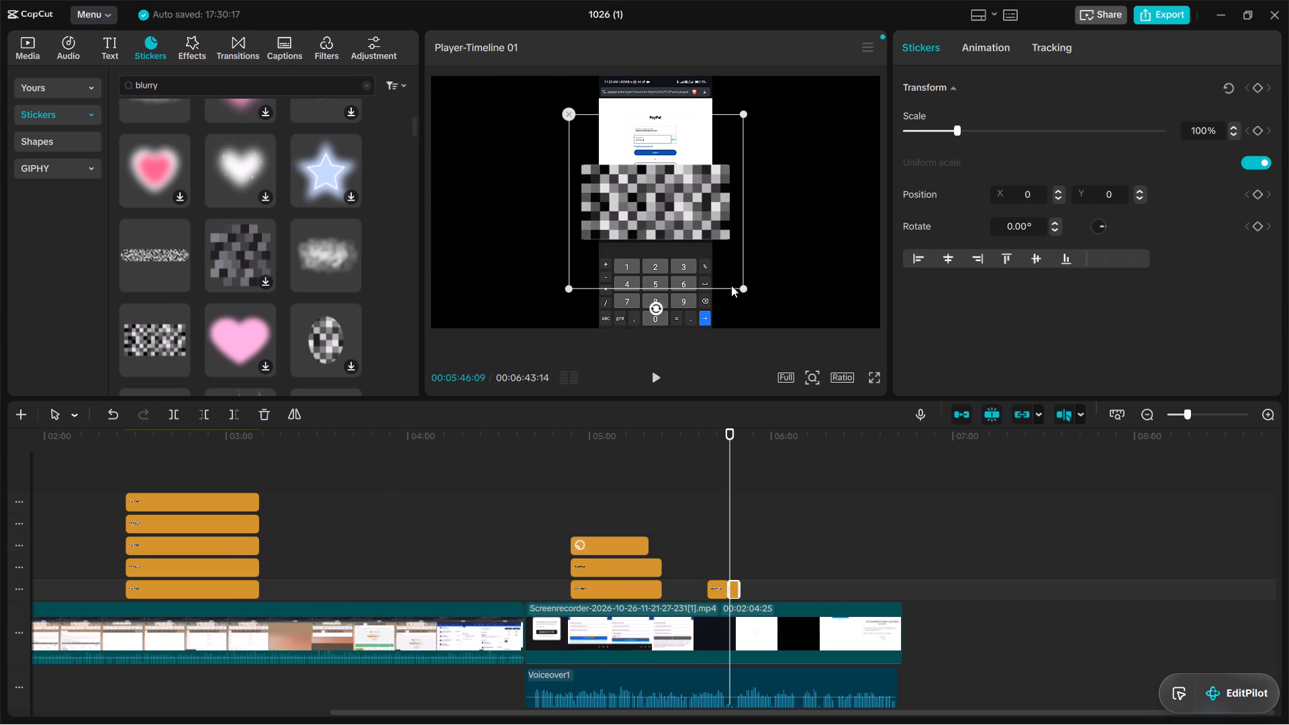
{"action": "left_click_drag", "start_coordinate": [743, 284], "coordinate": [673, 202]}
{"action": "left_click_drag", "start_coordinate": [648, 201], "coordinate": [651, 232]}
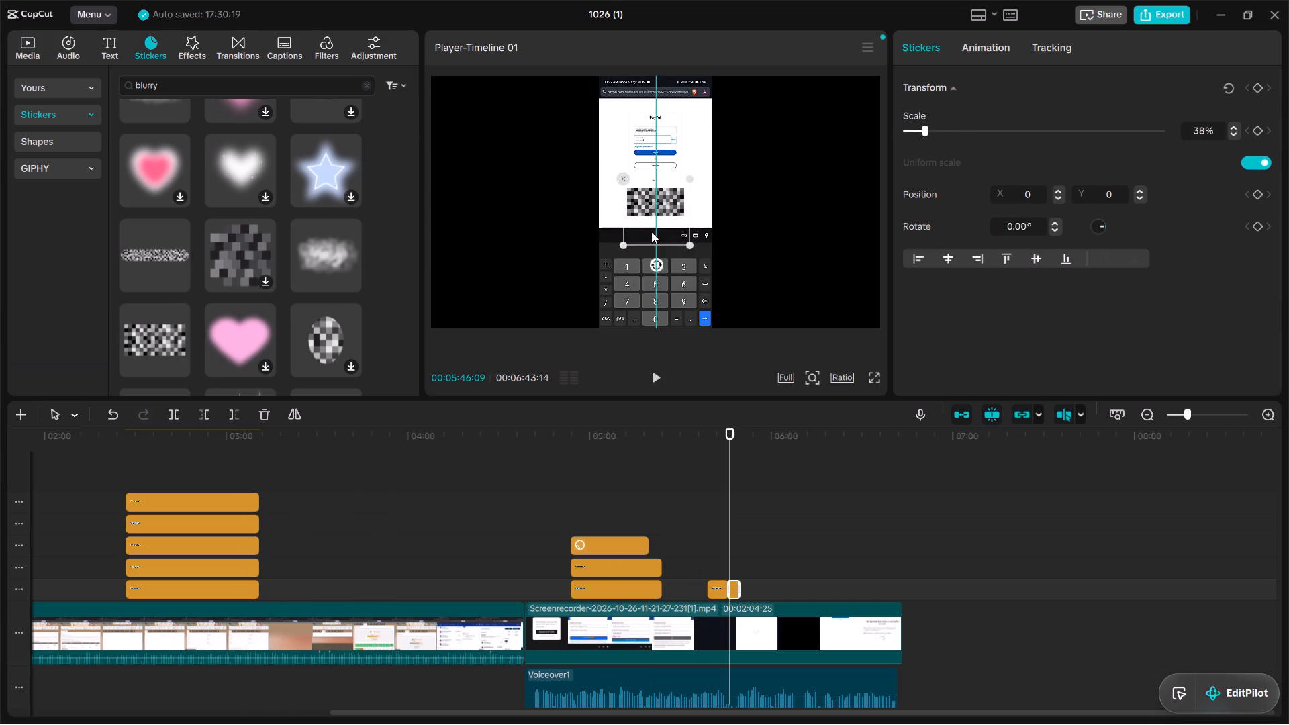
{"action": "left_click_drag", "start_coordinate": [651, 232], "coordinate": [644, 286]}
{"action": "left_click_drag", "start_coordinate": [686, 316], "coordinate": [693, 315]}
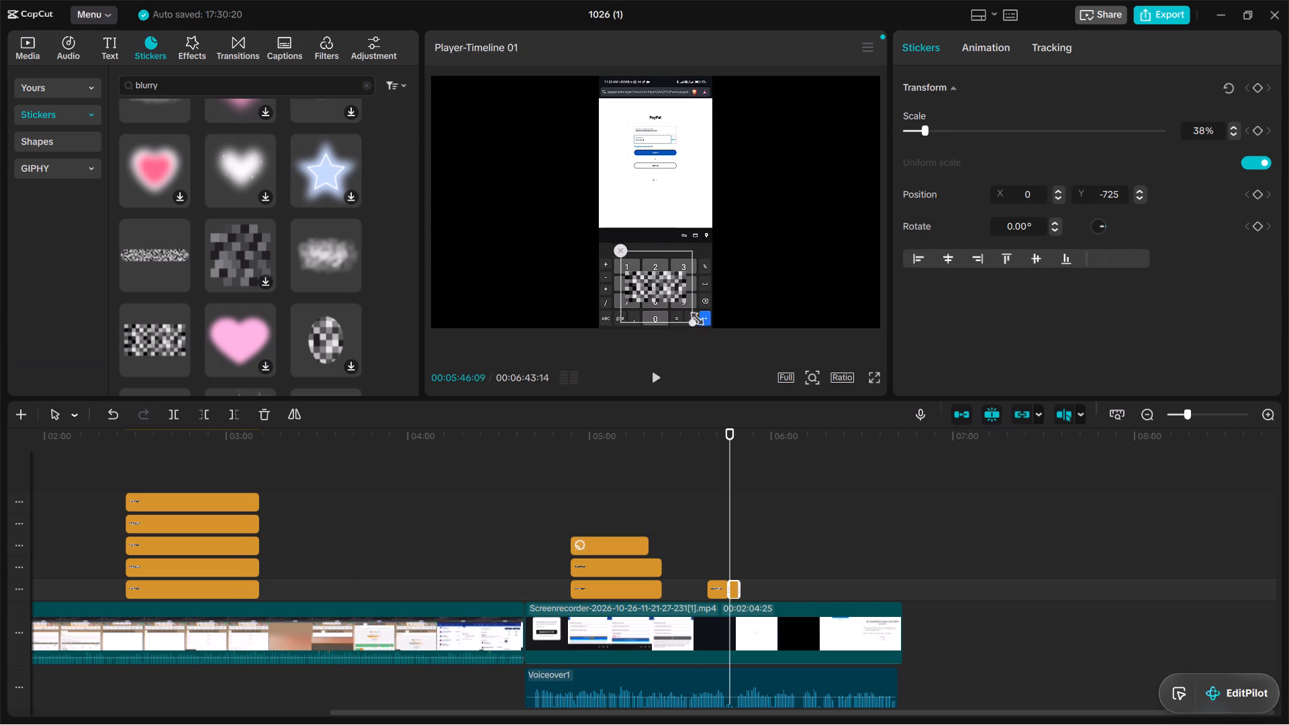
{"action": "left_click_drag", "start_coordinate": [693, 315], "coordinate": [708, 322]}
{"action": "left_click_drag", "start_coordinate": [671, 291], "coordinate": [671, 284]}
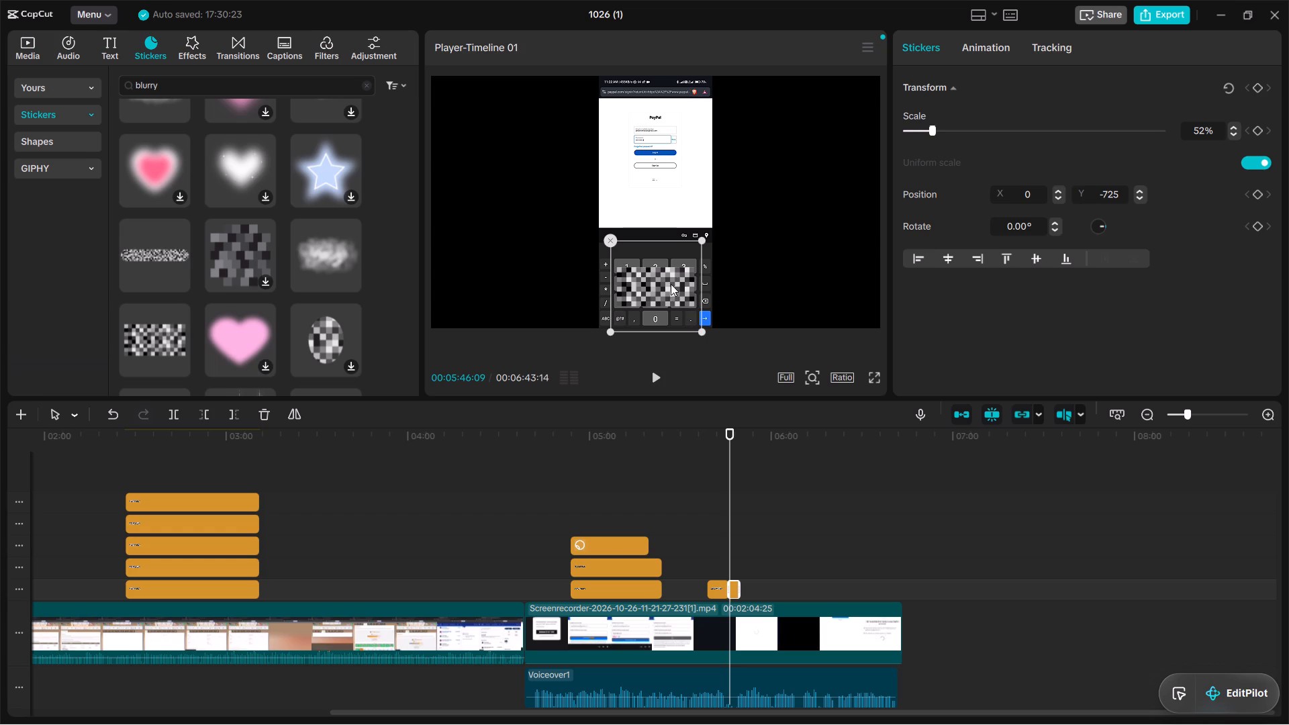
{"action": "left_click_drag", "start_coordinate": [671, 284], "coordinate": [670, 271]}
{"action": "left_click_drag", "start_coordinate": [664, 287], "coordinate": [663, 277]}
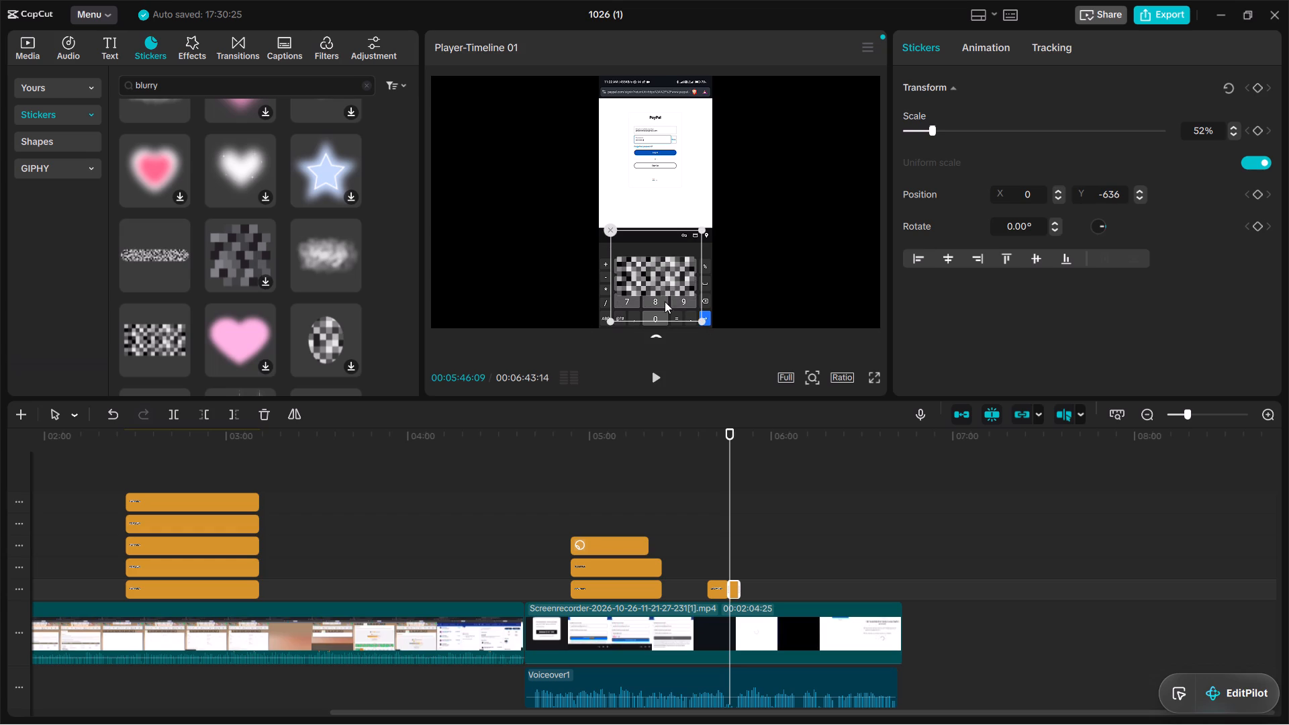
{"action": "left_click_drag", "start_coordinate": [701, 315], "coordinate": [704, 321]}
{"action": "left_click_drag", "start_coordinate": [679, 269], "coordinate": [679, 277]}
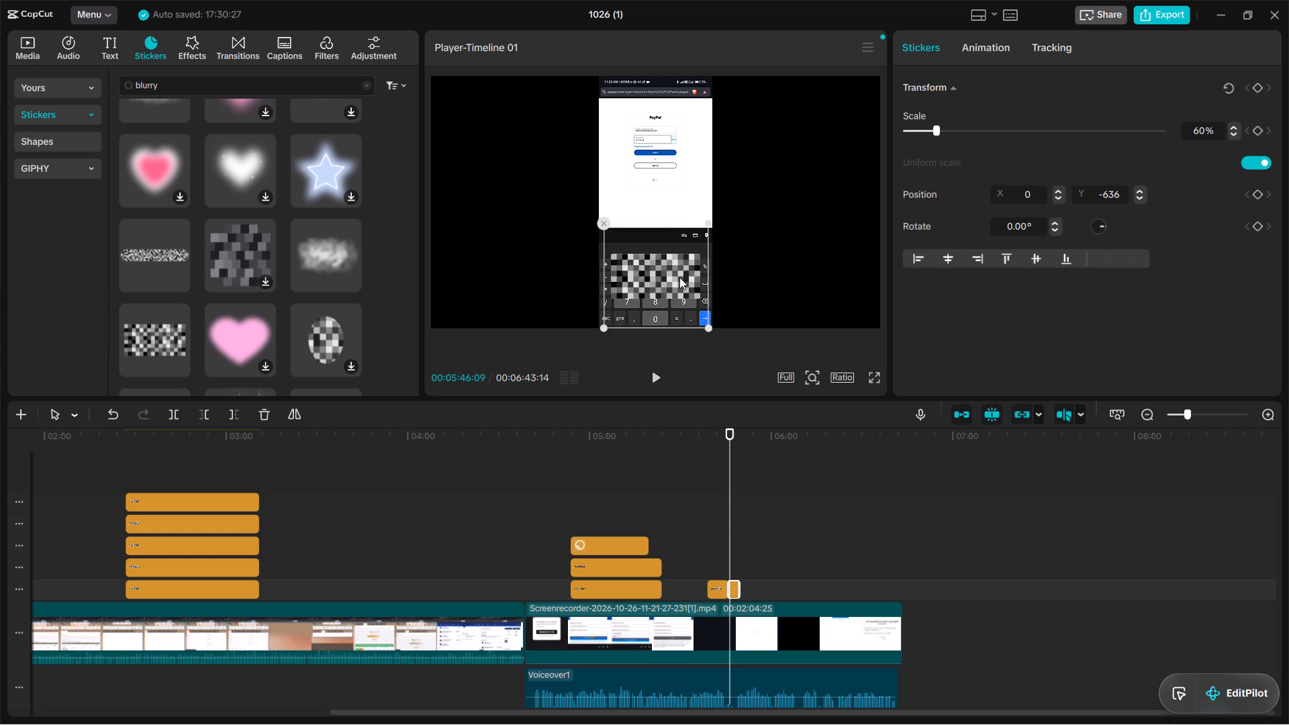
{"action": "left_click_drag", "start_coordinate": [679, 277], "coordinate": [683, 280]}
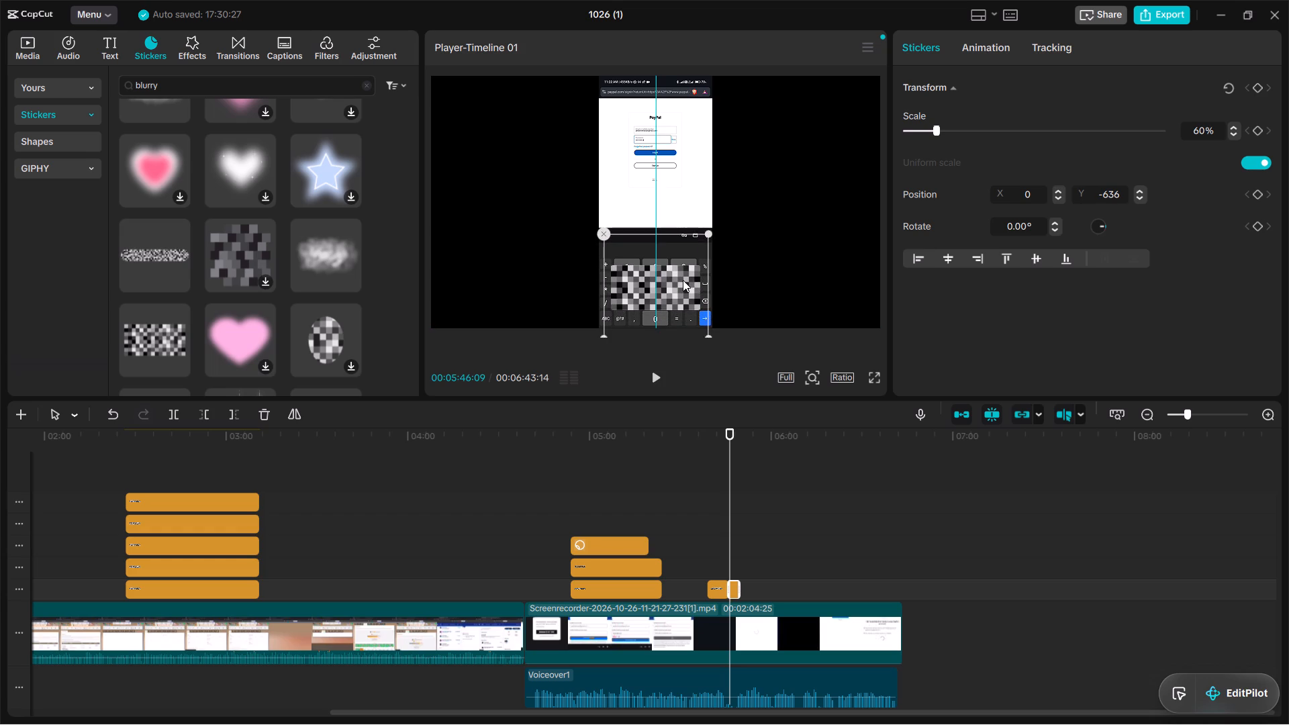
{"action": "left_click_drag", "start_coordinate": [683, 280], "coordinate": [683, 278]}
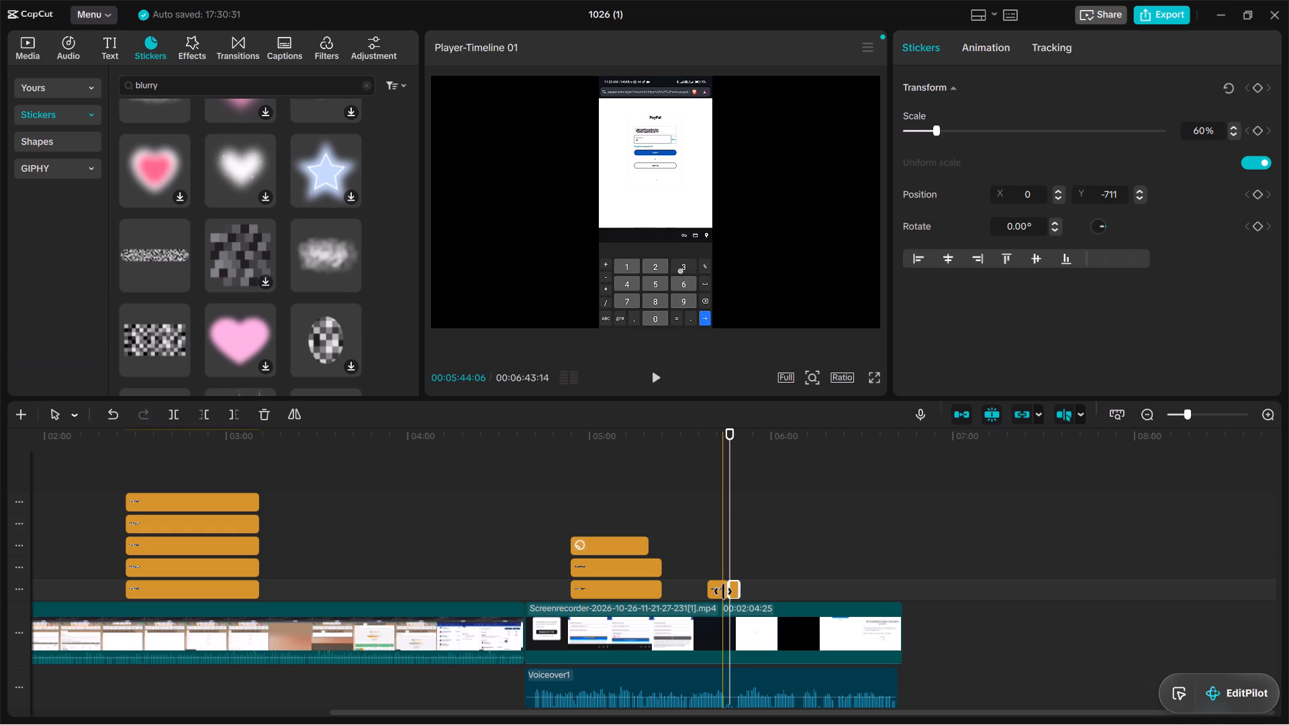
Move the login email mosaic's clip onto its own track above the keypad mosaic, shifted so both clips end together.
{"action": "left_click_drag", "start_coordinate": [716, 589], "coordinate": [720, 579]}
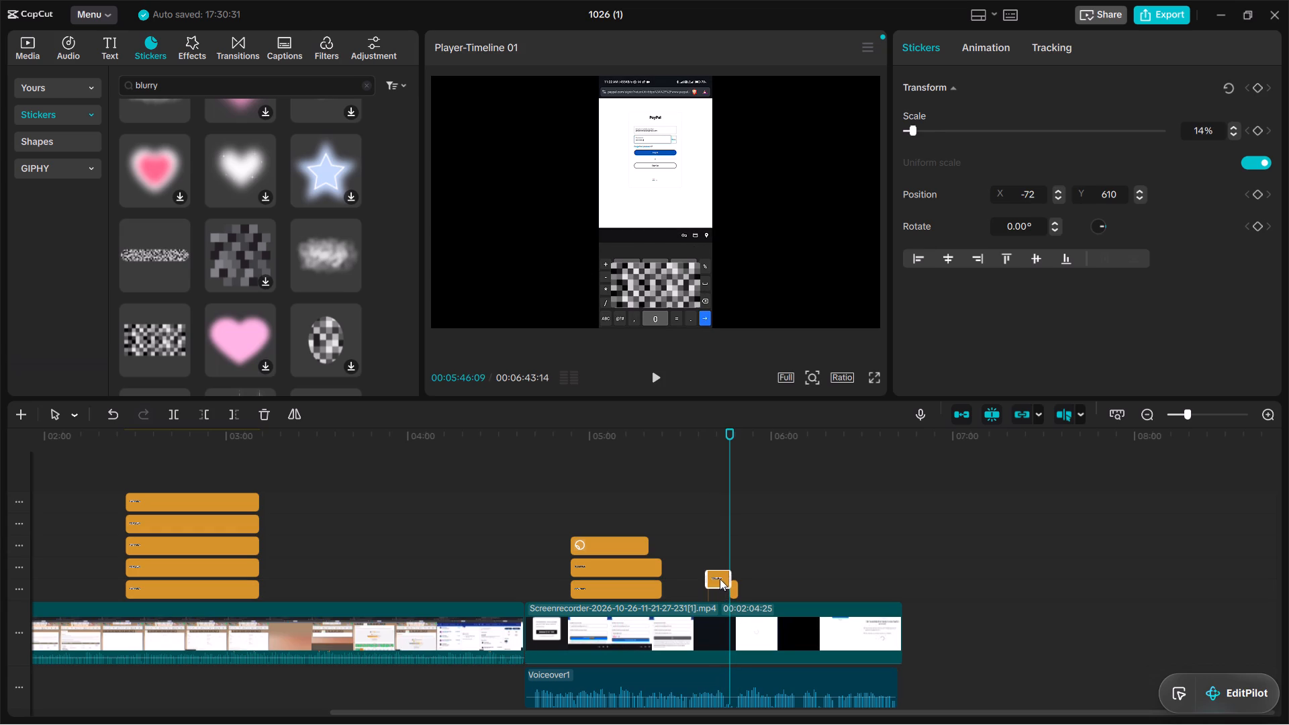
{"action": "left_click_drag", "start_coordinate": [720, 579], "coordinate": [722, 575]}
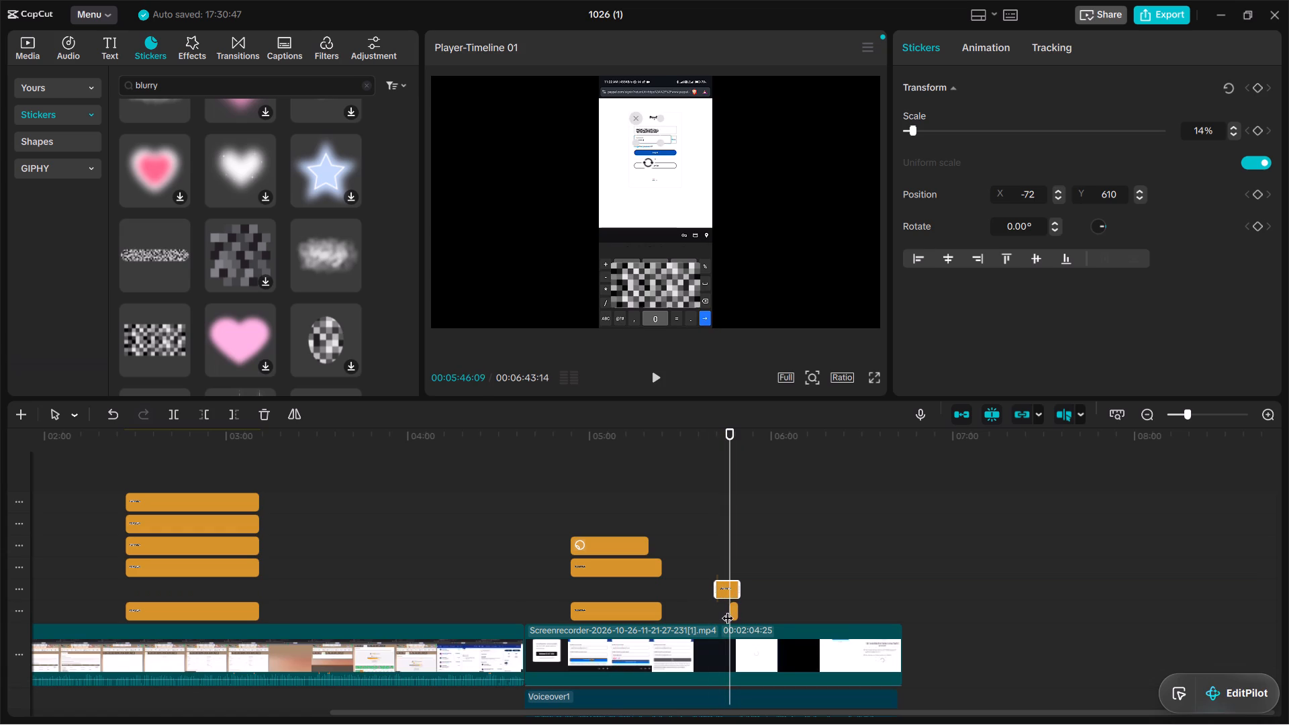
Extend the keypad mosaic's clip backwards so it starts together with the login email mosaic above it.
{"action": "left_click", "coordinate": [732, 610]}
{"action": "left_click_drag", "start_coordinate": [729, 616], "coordinate": [728, 619]}
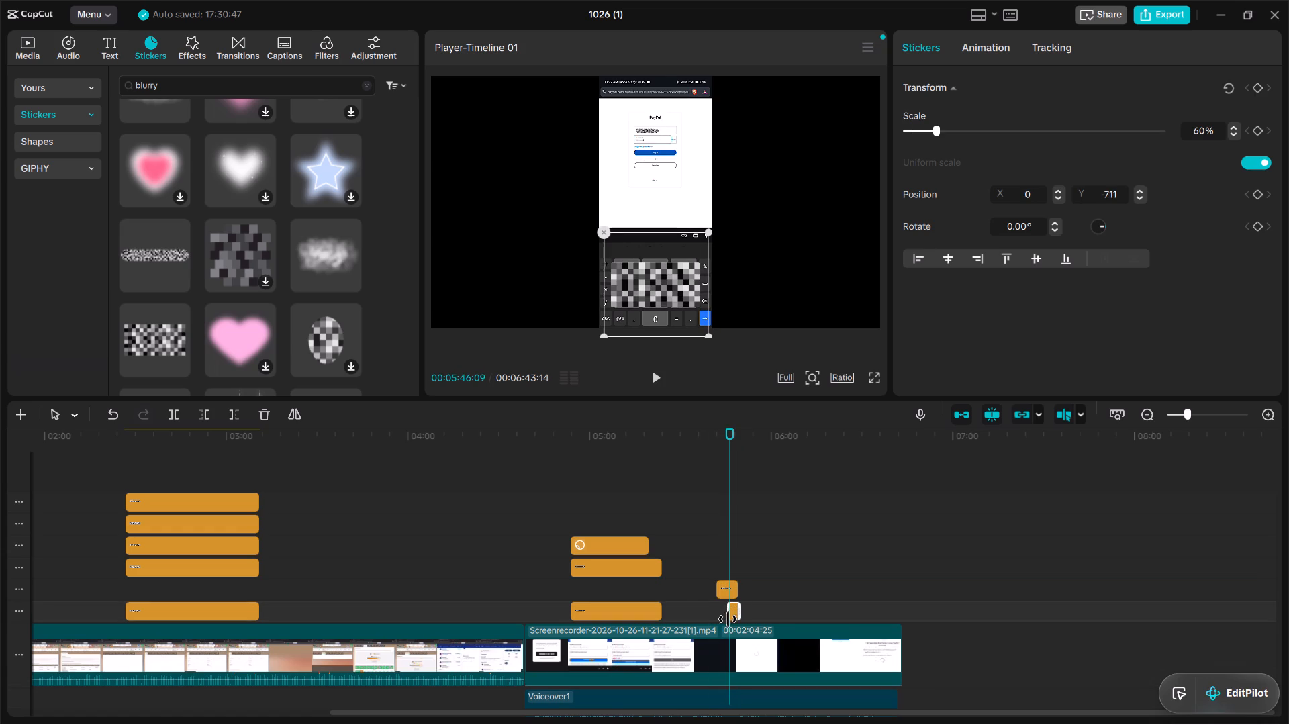
{"action": "left_click_drag", "start_coordinate": [728, 619], "coordinate": [720, 626]}
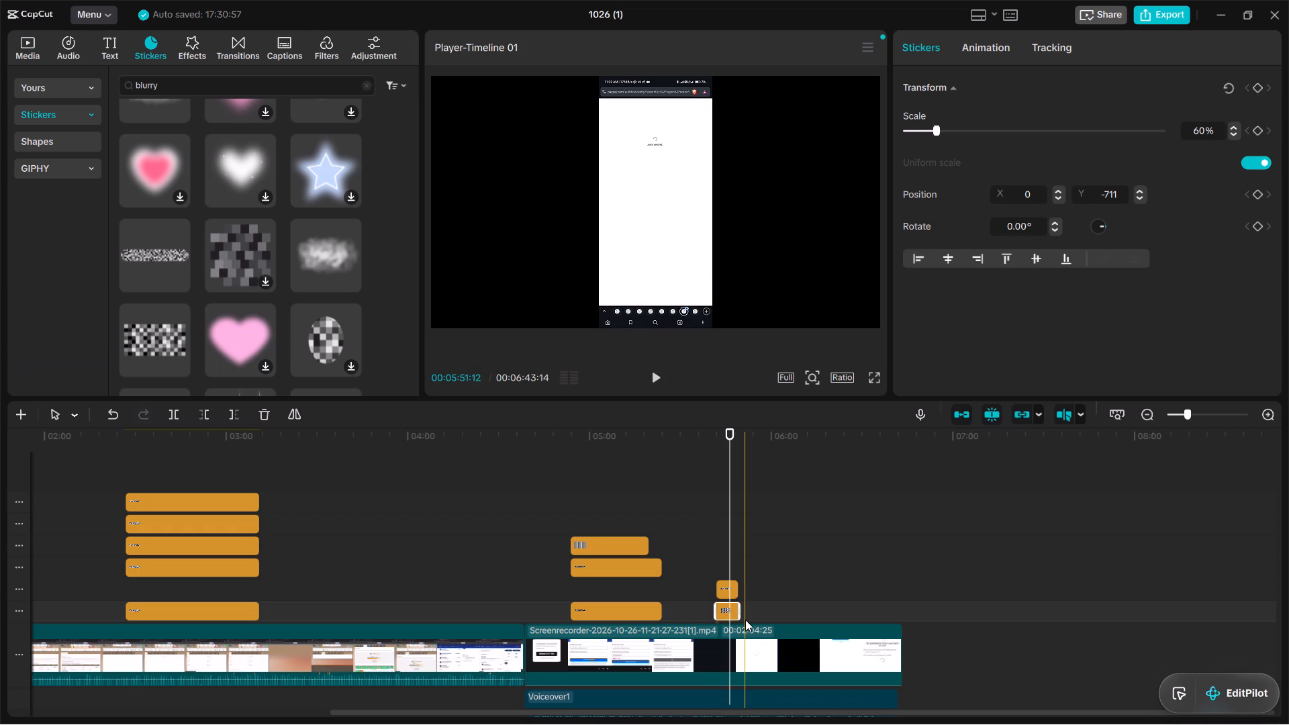
Add the pixel mosaic sticker at 00:06:05:08, rotated -90° and scaled to 109%, over the WhatsApp contact list at X -133, Y -309.
{"action": "left_click", "coordinate": [787, 612]}
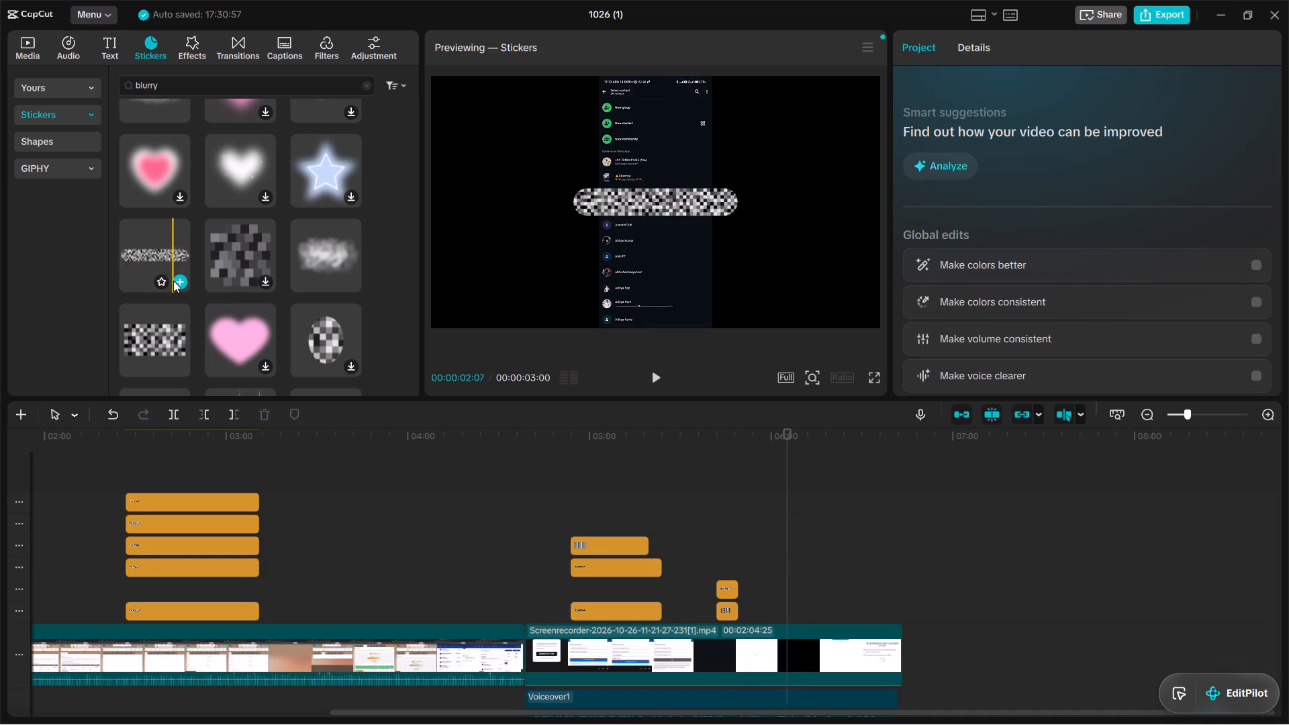
{"action": "left_click", "coordinate": [185, 360]}
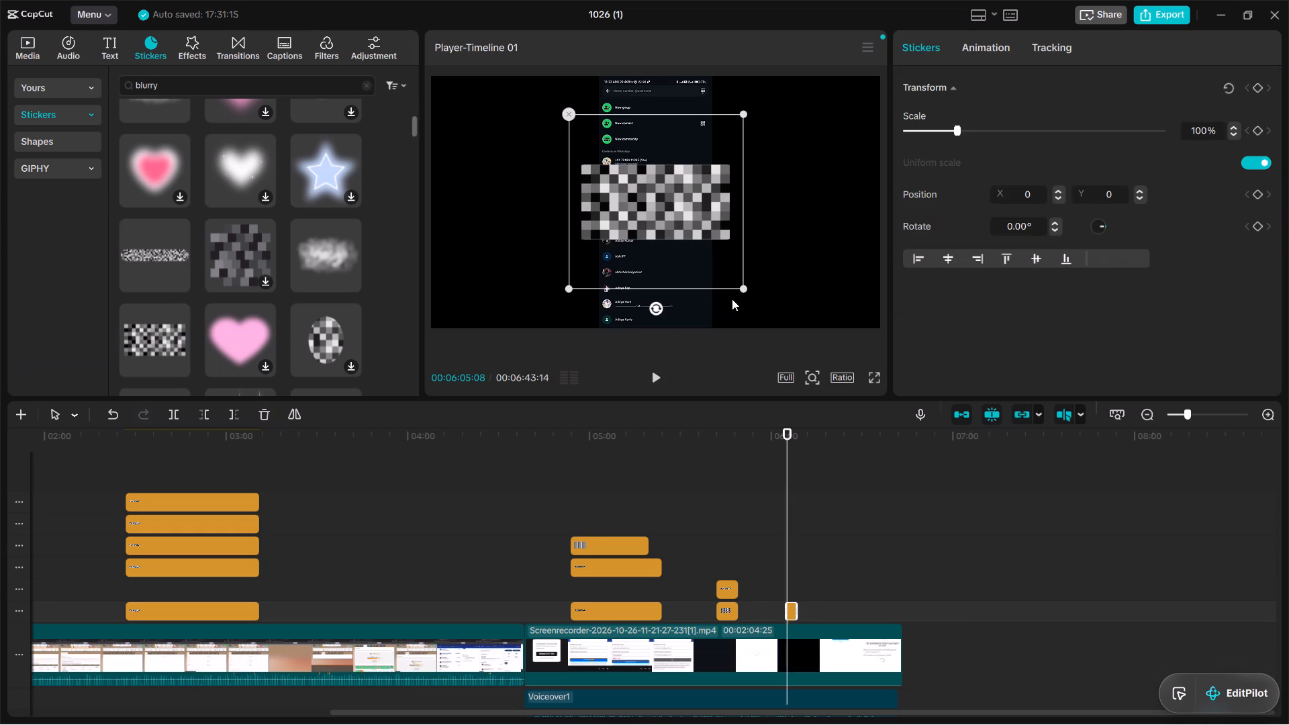
{"action": "left_click_drag", "start_coordinate": [734, 287], "coordinate": [741, 266]}
{"action": "left_click_drag", "start_coordinate": [653, 287], "coordinate": [768, 309]}
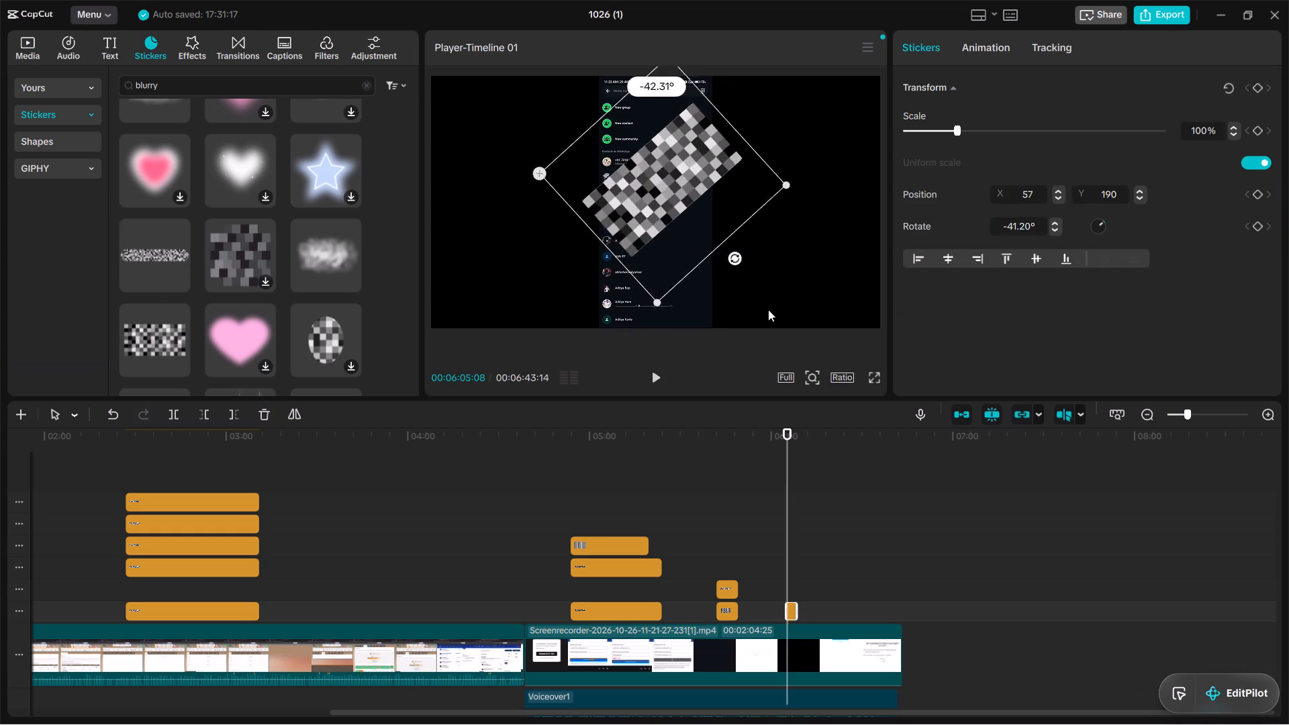
{"action": "left_click_drag", "start_coordinate": [768, 309], "coordinate": [904, 202]}
{"action": "left_click_drag", "start_coordinate": [648, 174], "coordinate": [649, 192]}
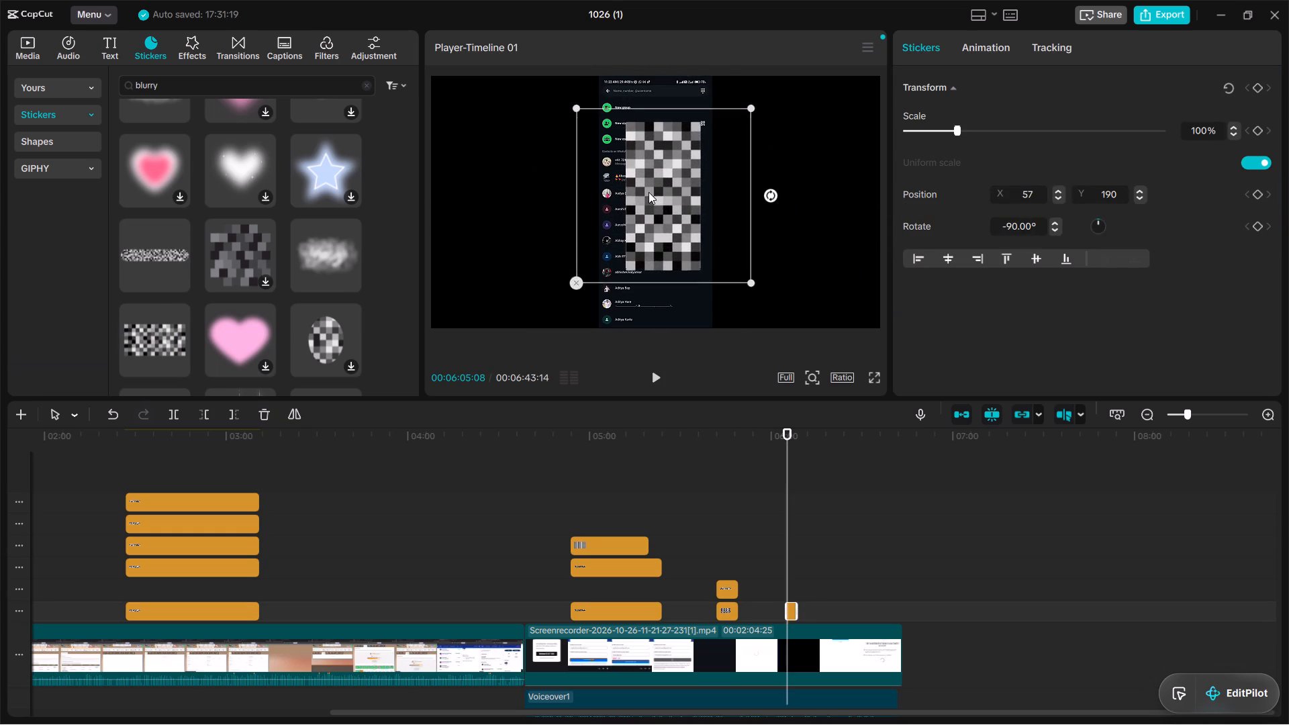
{"action": "left_click_drag", "start_coordinate": [649, 192], "coordinate": [621, 228]}
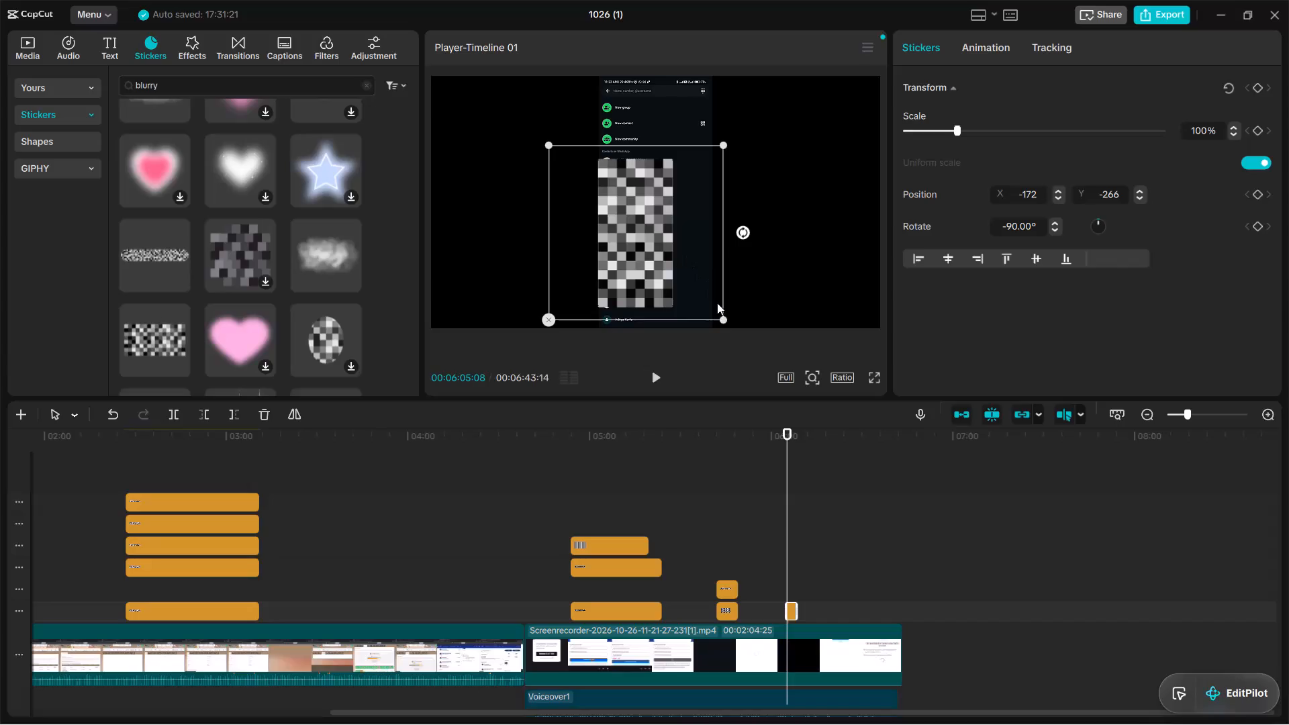
{"action": "left_click_drag", "start_coordinate": [719, 315], "coordinate": [726, 322]}
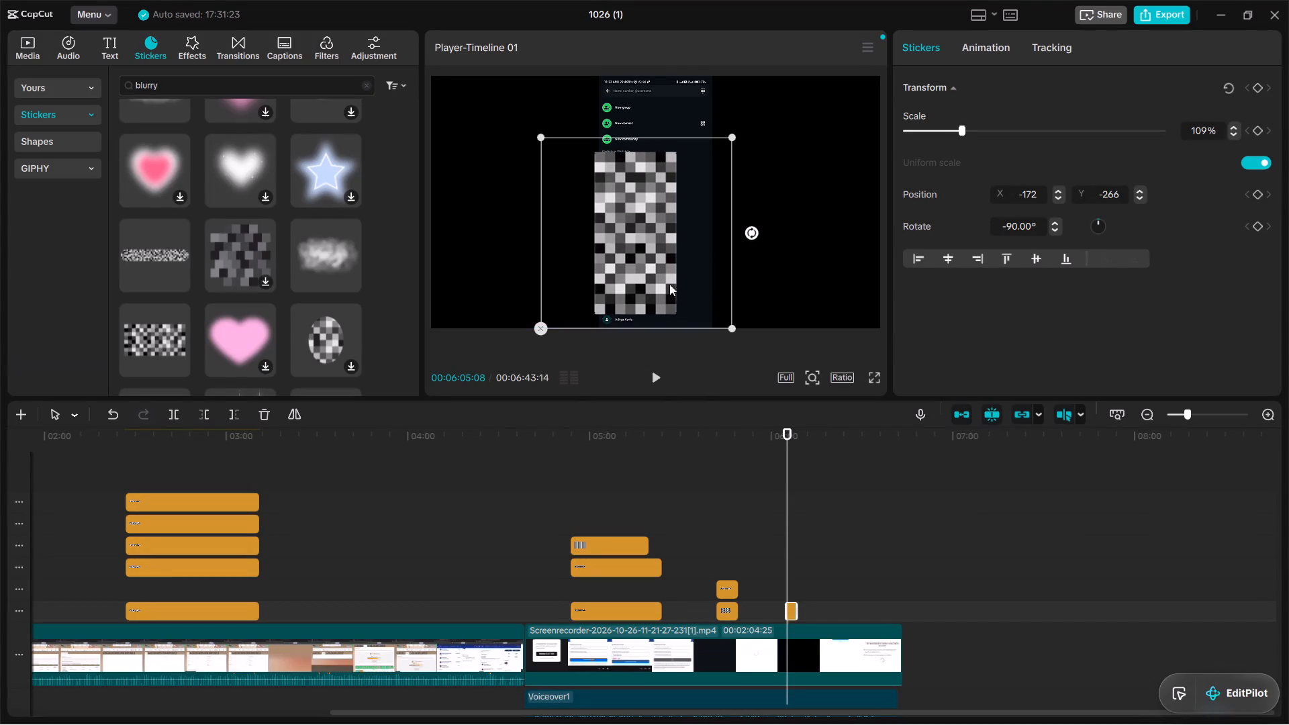
{"action": "left_click", "coordinate": [648, 268]}
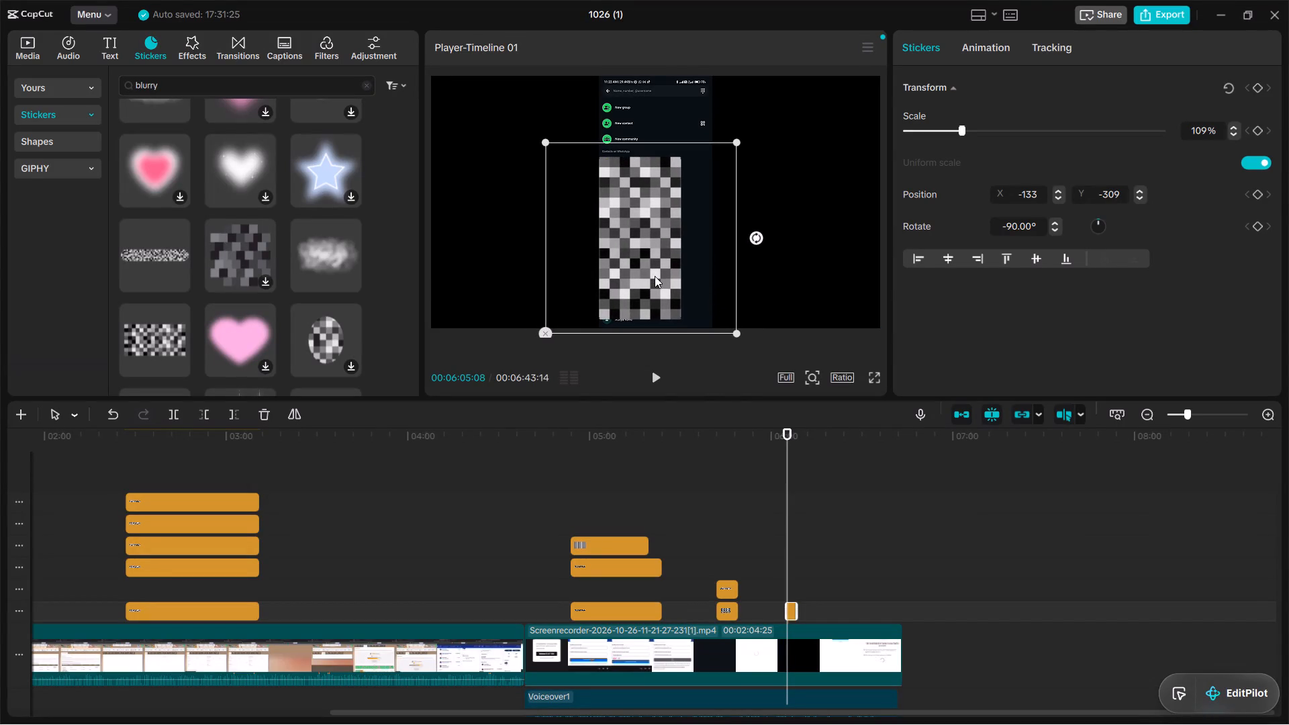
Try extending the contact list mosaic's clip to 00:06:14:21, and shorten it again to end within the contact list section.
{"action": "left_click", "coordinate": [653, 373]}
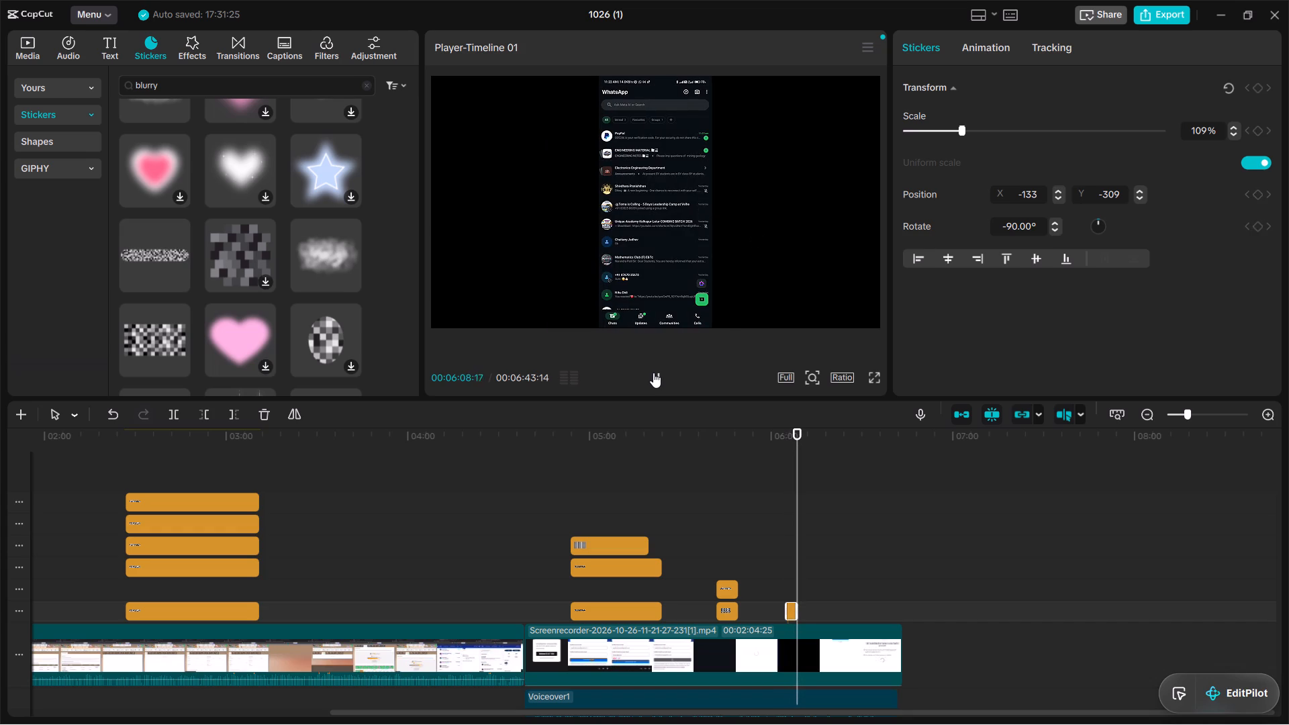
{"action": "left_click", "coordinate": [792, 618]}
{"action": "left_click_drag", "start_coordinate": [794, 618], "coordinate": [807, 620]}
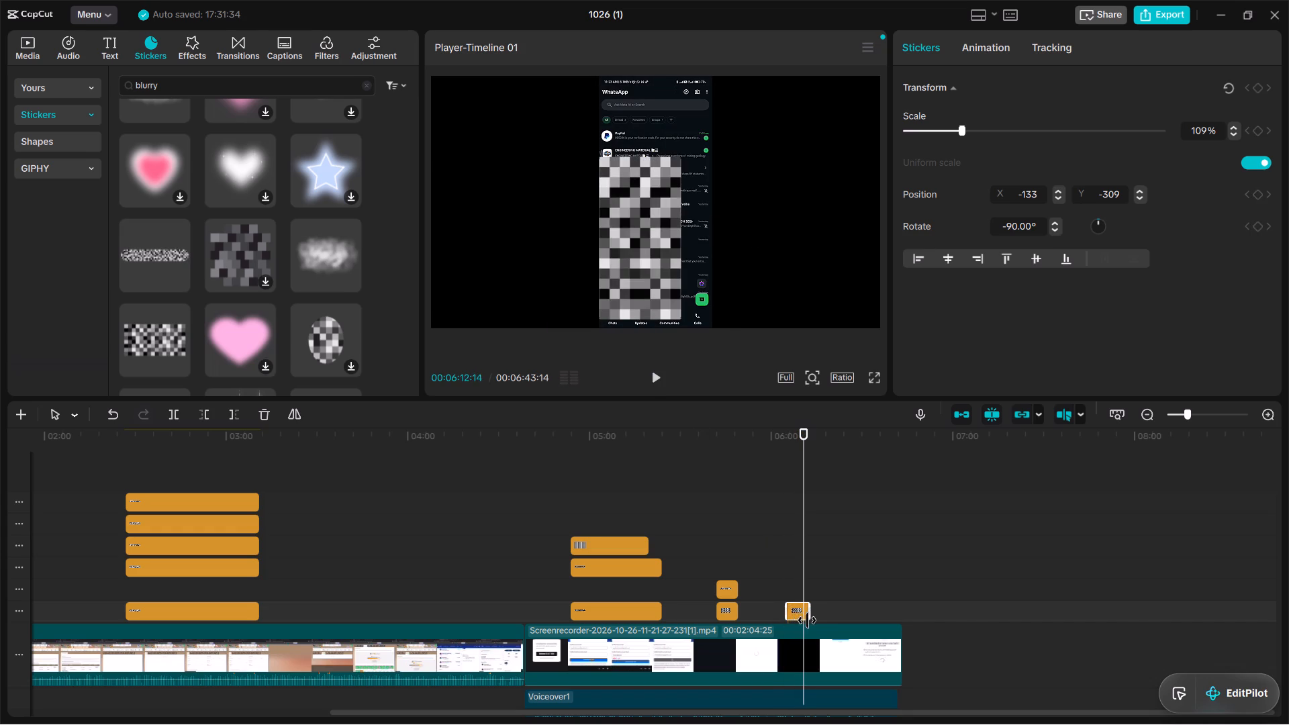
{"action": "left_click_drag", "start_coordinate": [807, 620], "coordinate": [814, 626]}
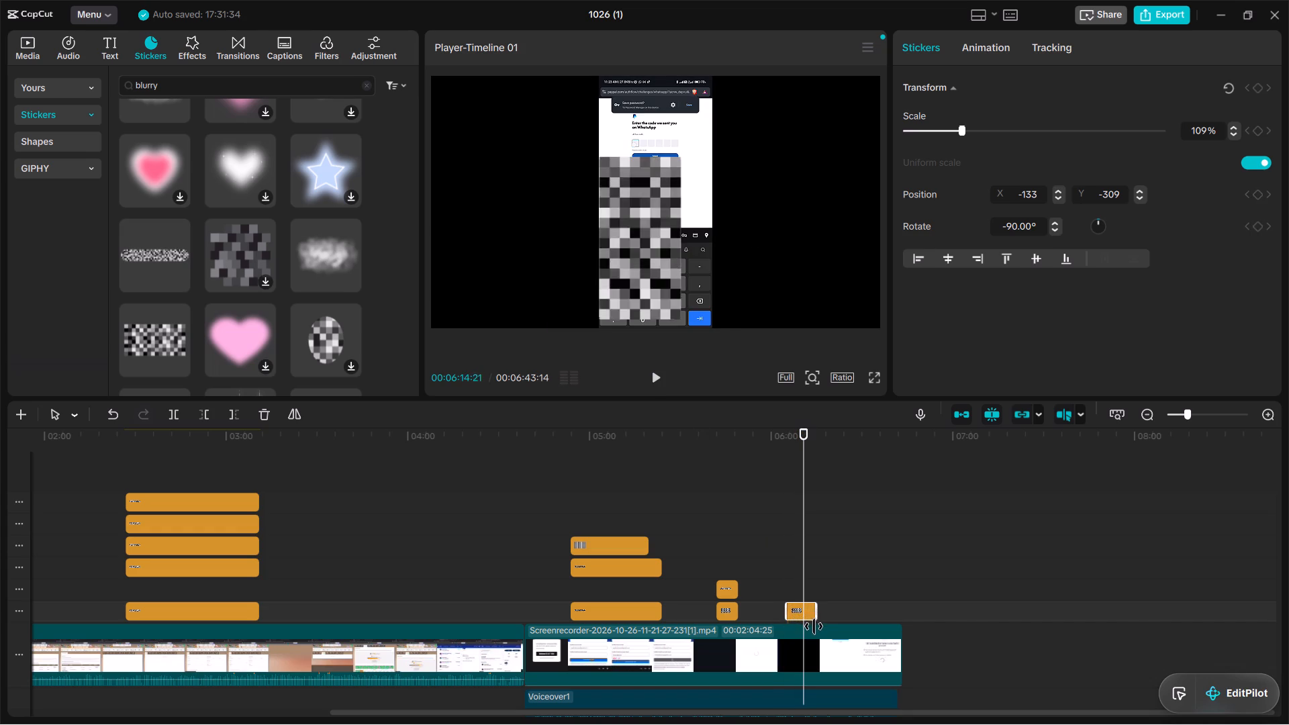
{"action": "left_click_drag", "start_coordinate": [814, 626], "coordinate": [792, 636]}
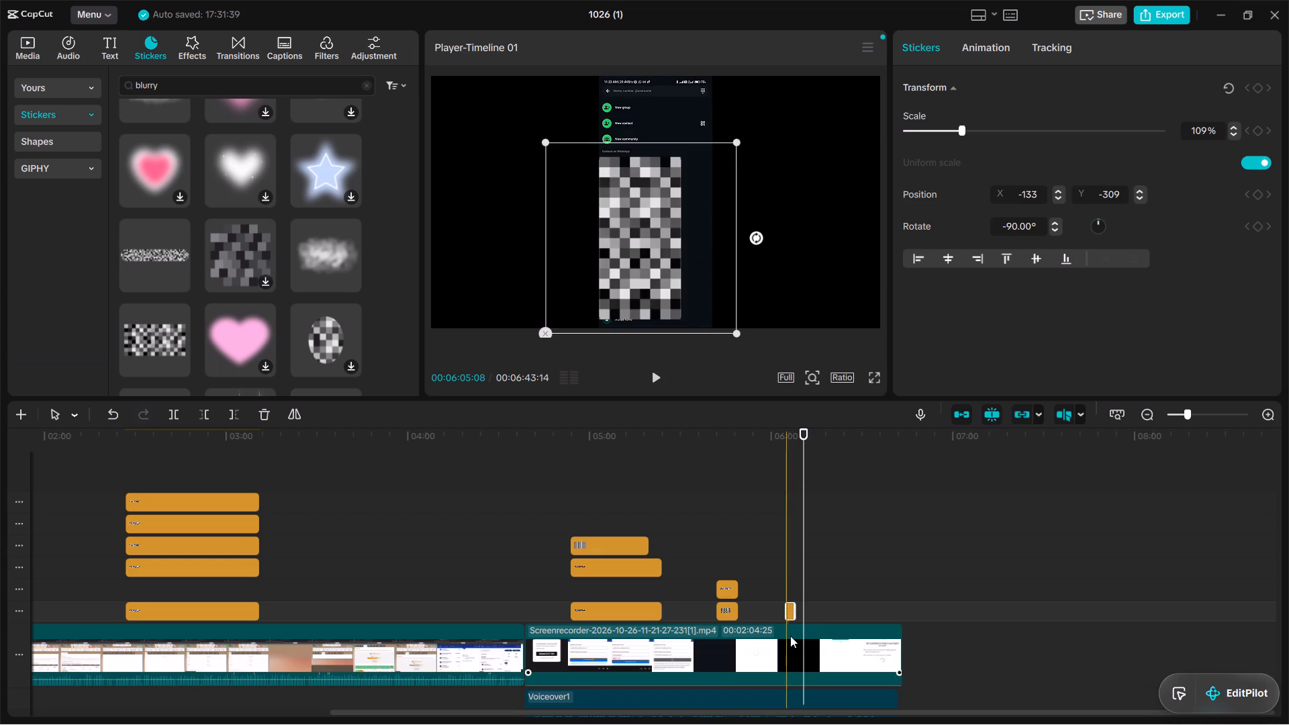
Play through the WhatsApp section and extend the contact list mosaic's clip to end at 00:06:13:08.
{"action": "left_click", "coordinate": [770, 575]}
{"action": "left_click", "coordinate": [657, 375]}
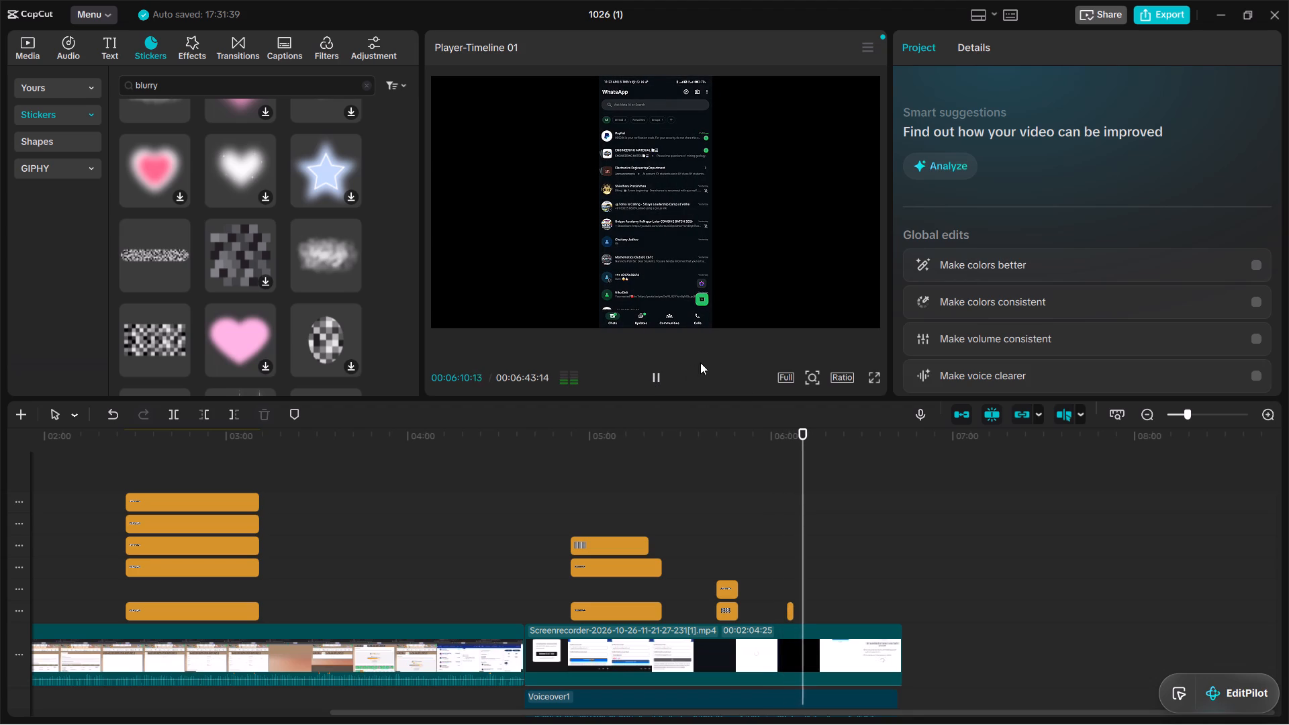
{"action": "left_click", "coordinate": [657, 379]}
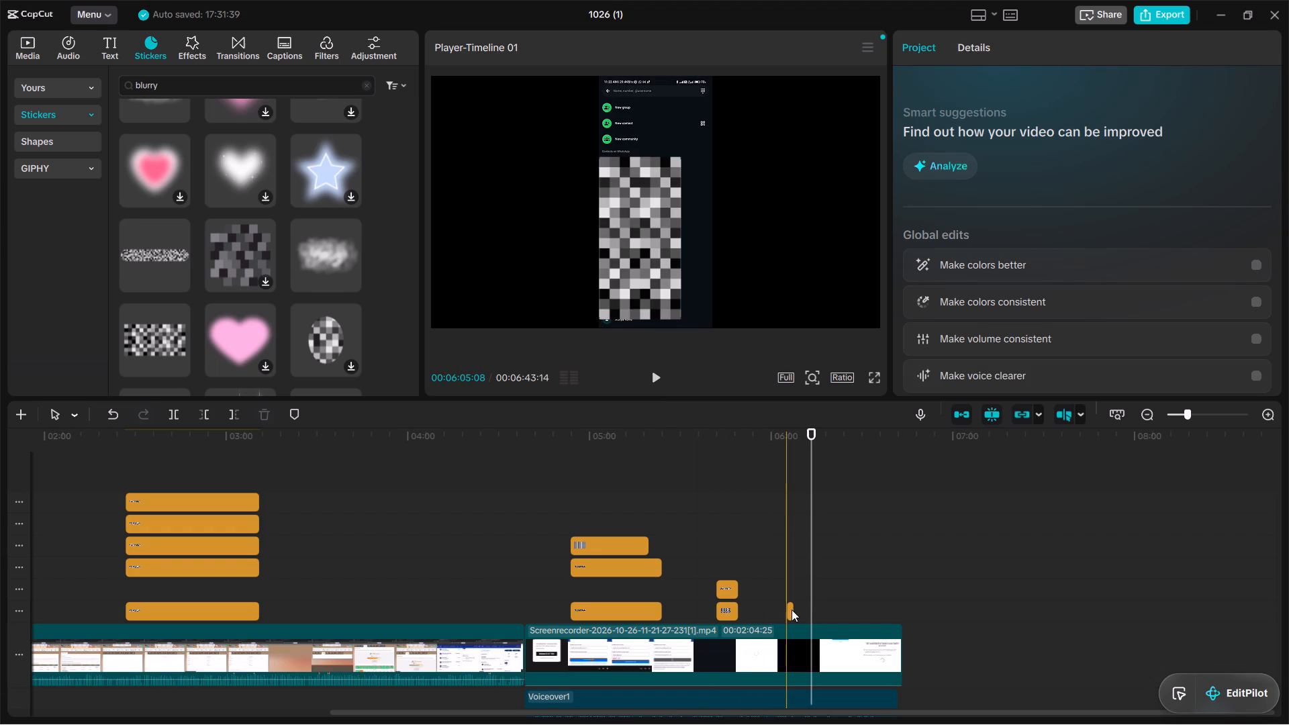
{"action": "left_click", "coordinate": [792, 610]}
{"action": "left_click_drag", "start_coordinate": [794, 612], "coordinate": [804, 616]}
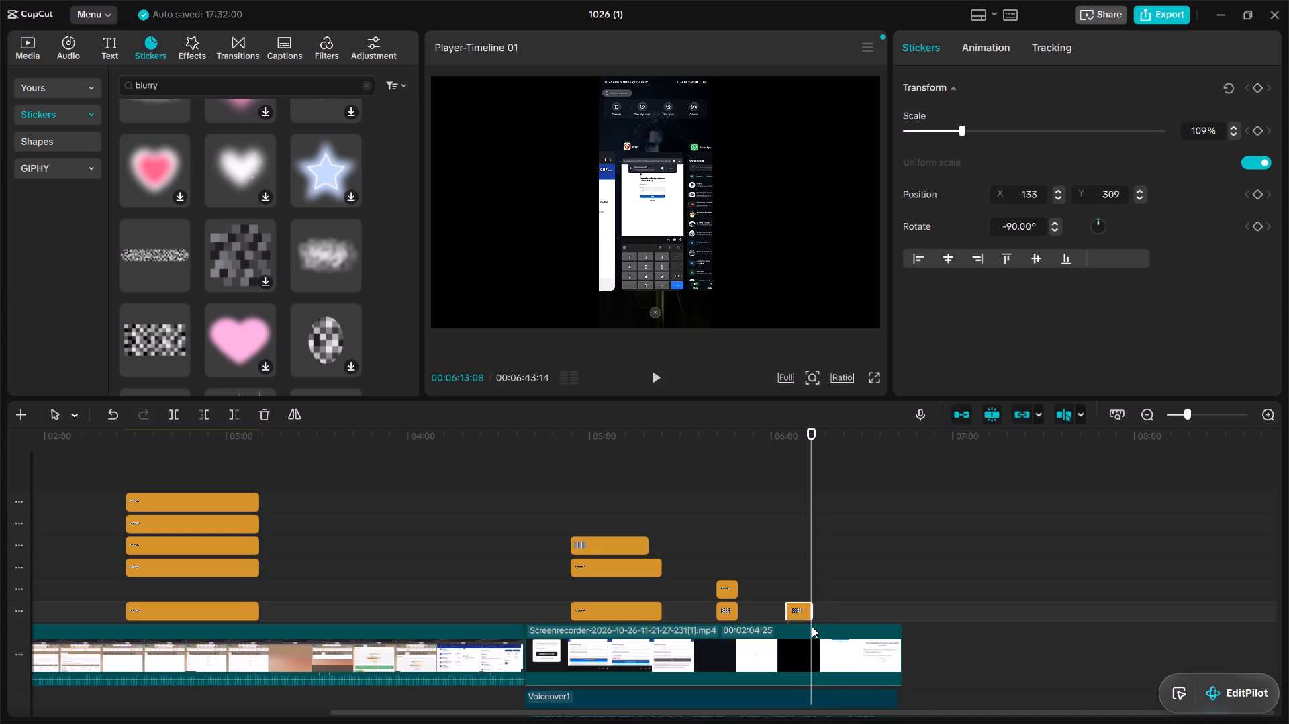
Play through the rest of the phone recording and split it at 00:06:34:14, just before the app switcher shows the WhatsApp chats.
{"action": "left_click", "coordinate": [653, 377]}
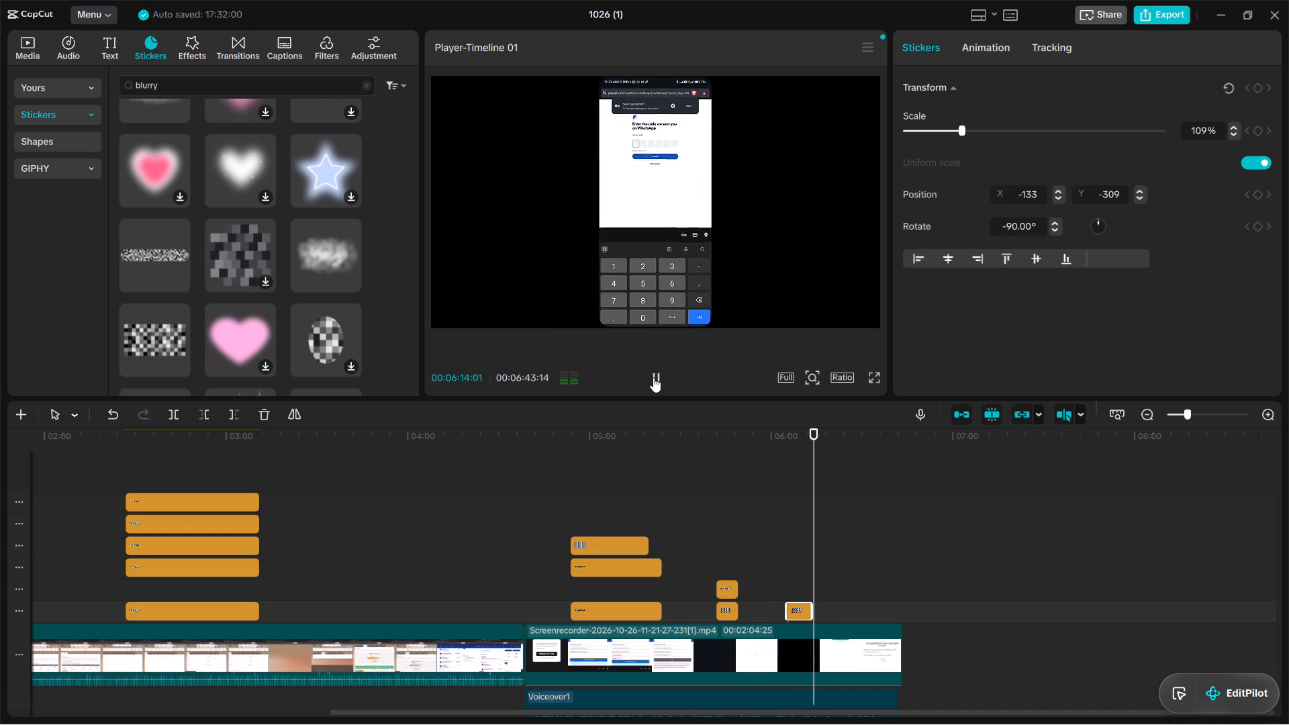
{"action": "left_click", "coordinate": [653, 377]}
{"action": "left_click", "coordinate": [653, 379]}
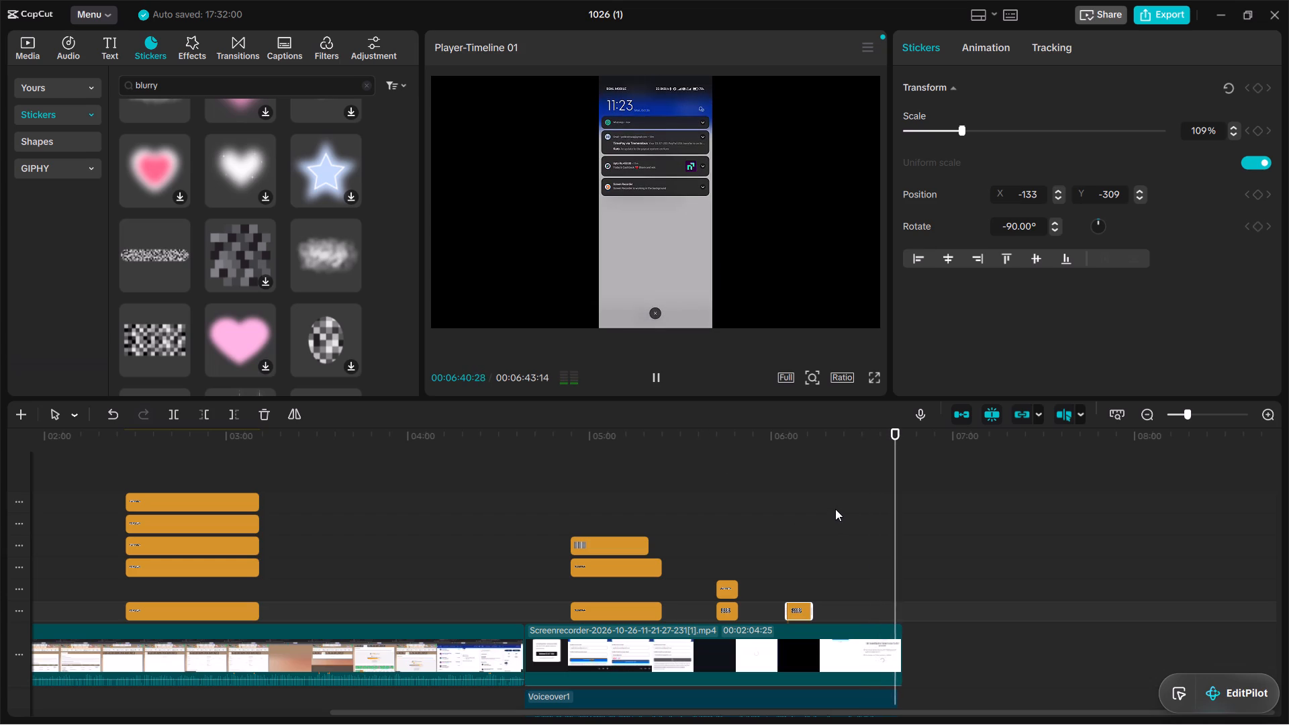
{"action": "left_click", "coordinate": [859, 563]}
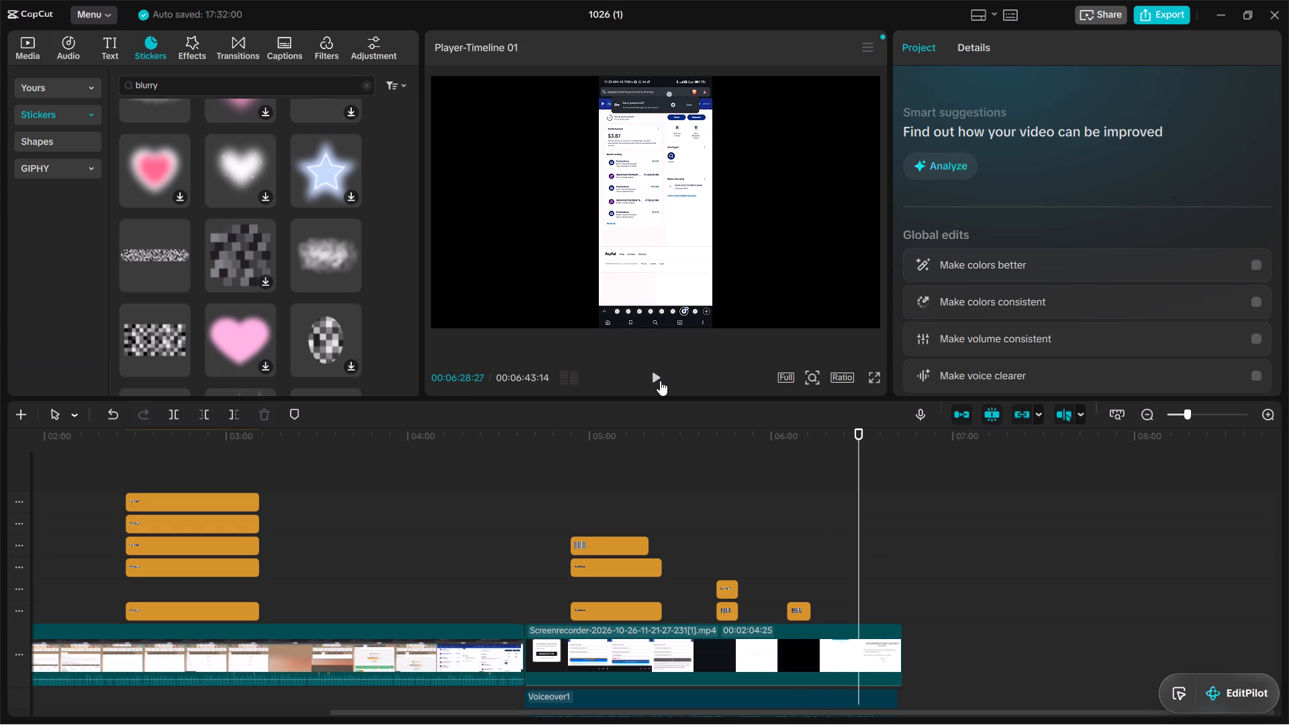
{"action": "left_click", "coordinate": [660, 381]}
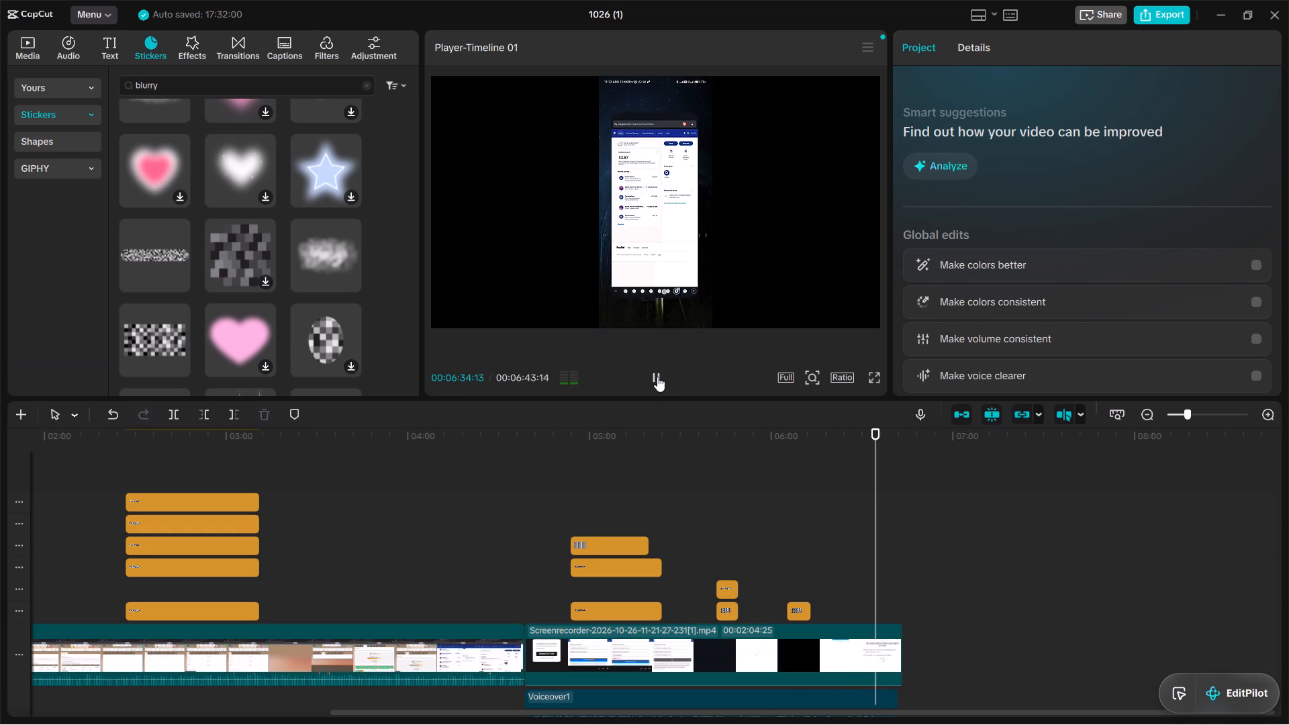
{"action": "left_click", "coordinate": [657, 377]}
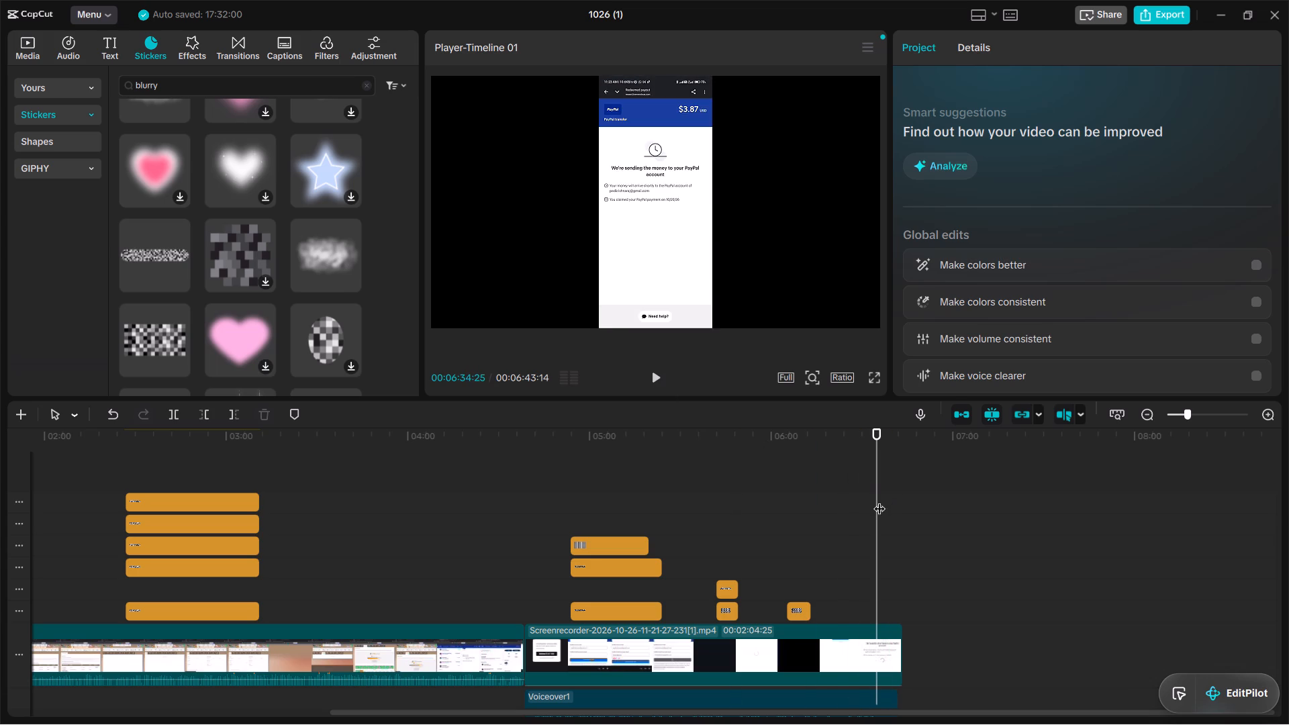
{"action": "key", "text": "Left"}
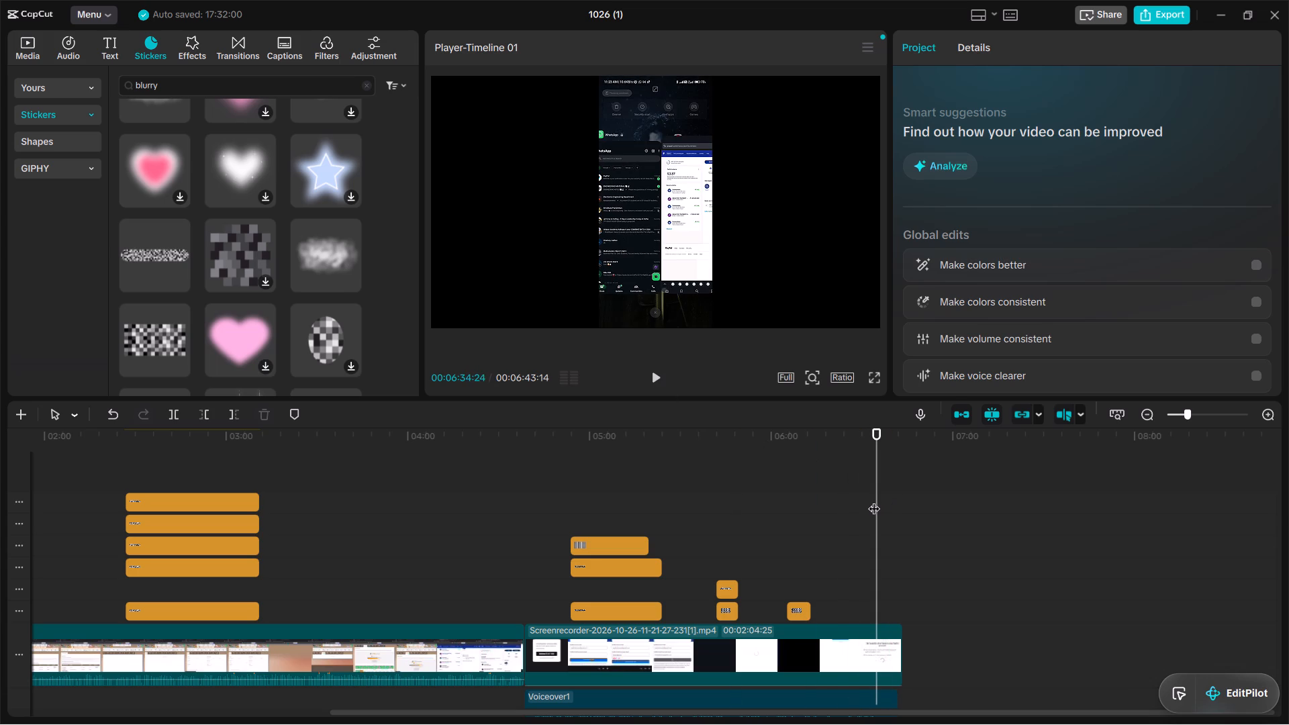
{"action": "key", "text": "Left"}
{"action": "key", "text": "Left"}
{"action": "key", "text": "Left"}
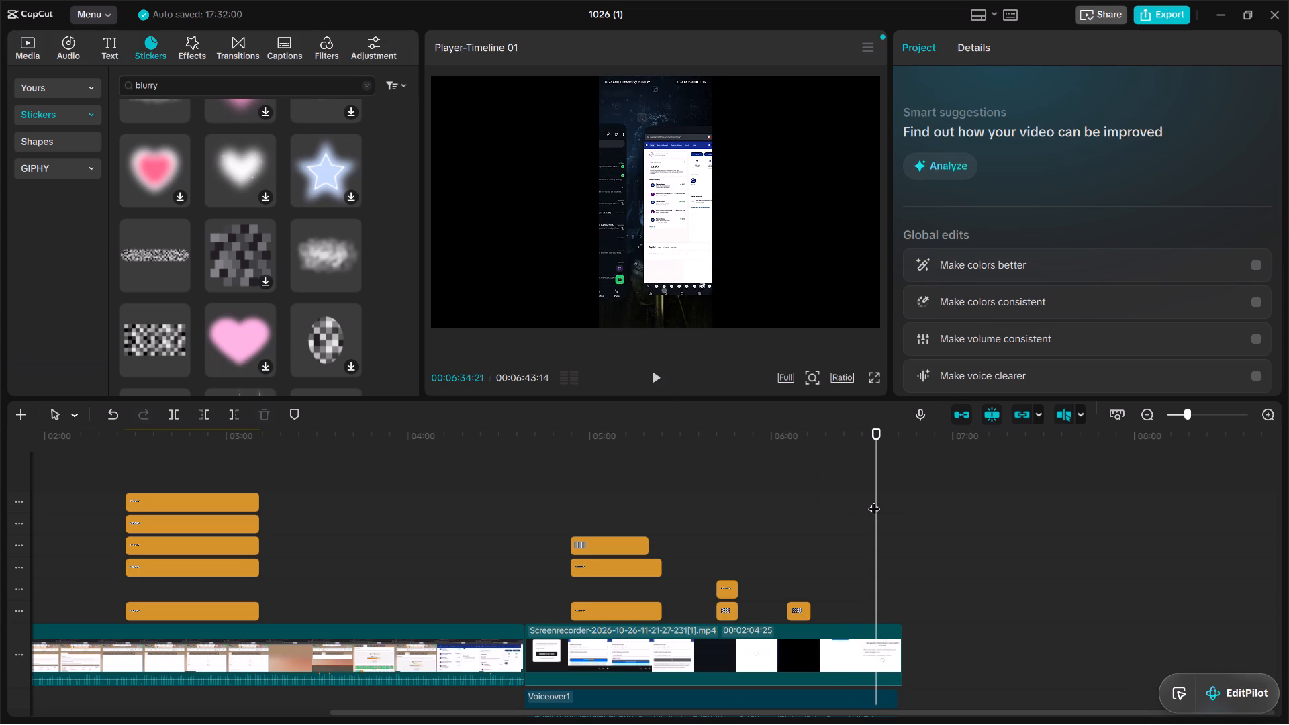
{"action": "key", "text": "Left"}
{"action": "key", "text": "Left"}
{"action": "key", "text": "Left"}
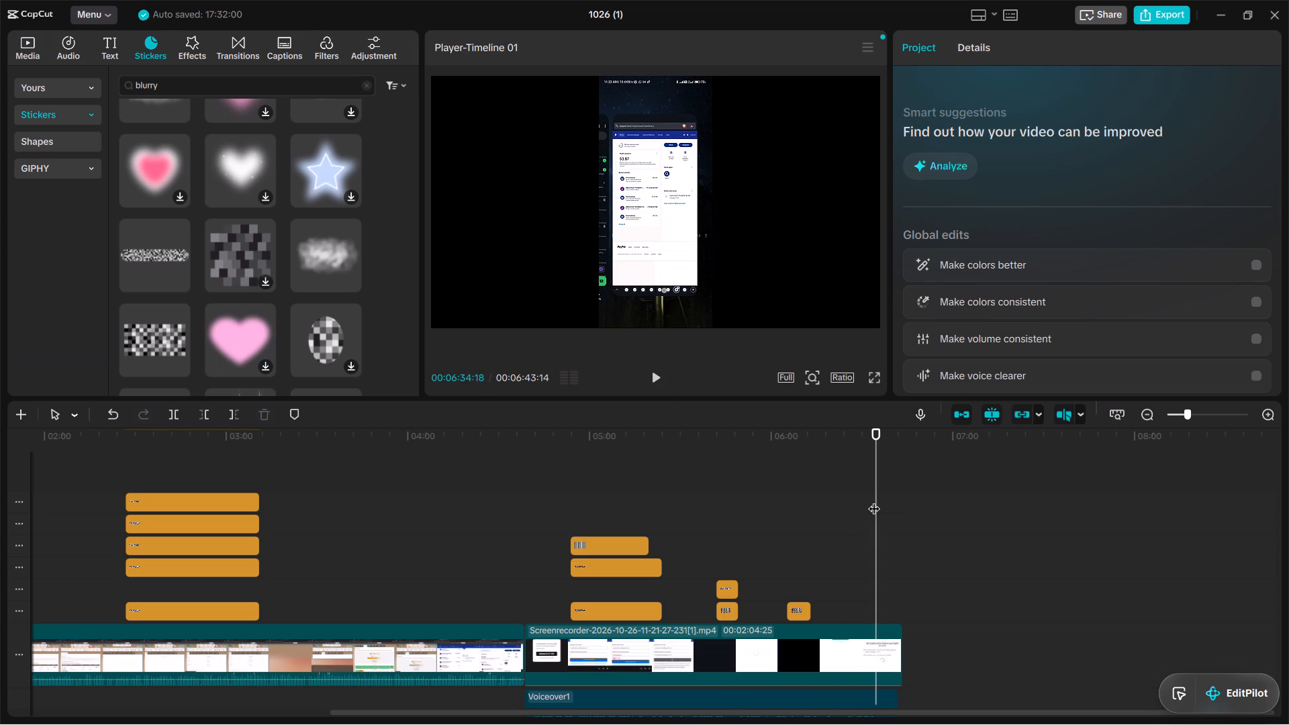
{"action": "key", "text": "Left"}
{"action": "key", "text": "Left"}
{"action": "key", "text": "Left"}
{"action": "key", "text": "Left"}
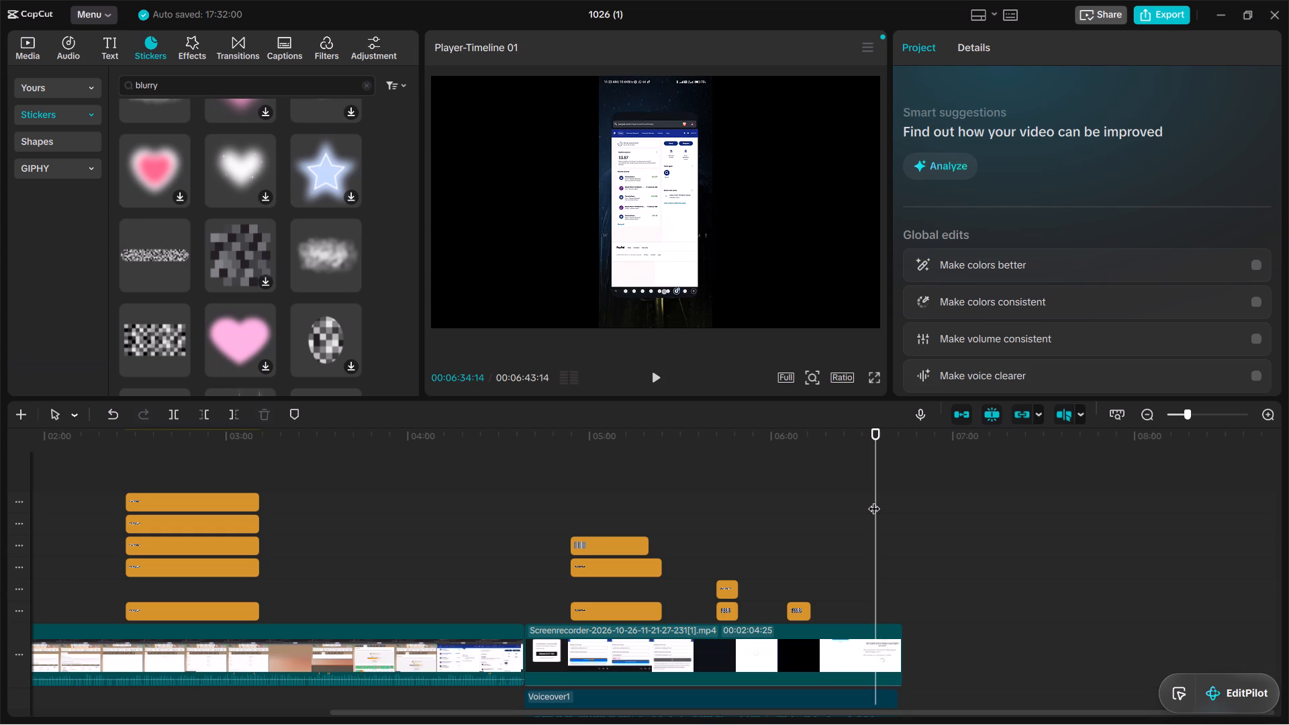
{"action": "left_click", "coordinate": [164, 410]}
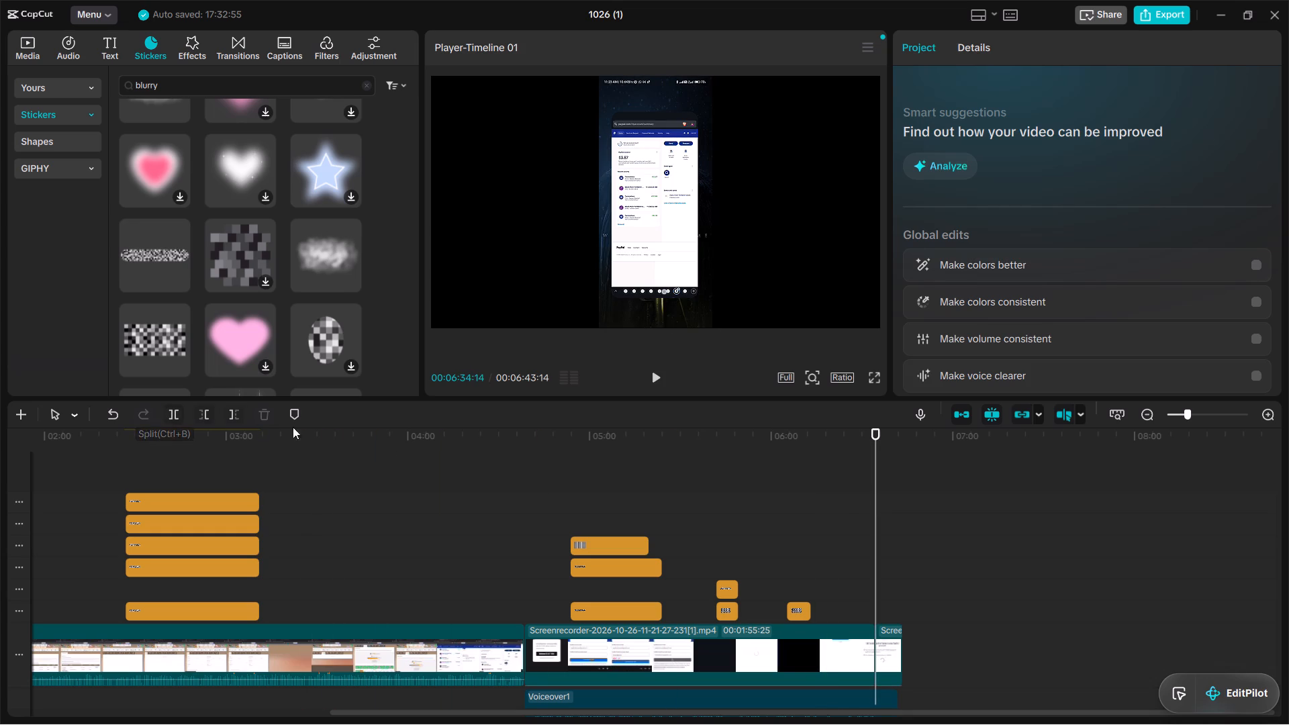
Split the phone recording again at 00:06:35:25, where the PayPal transfer page fills the screen after the app switcher.
{"action": "key", "text": "Right"}
{"action": "key", "text": "Right"}
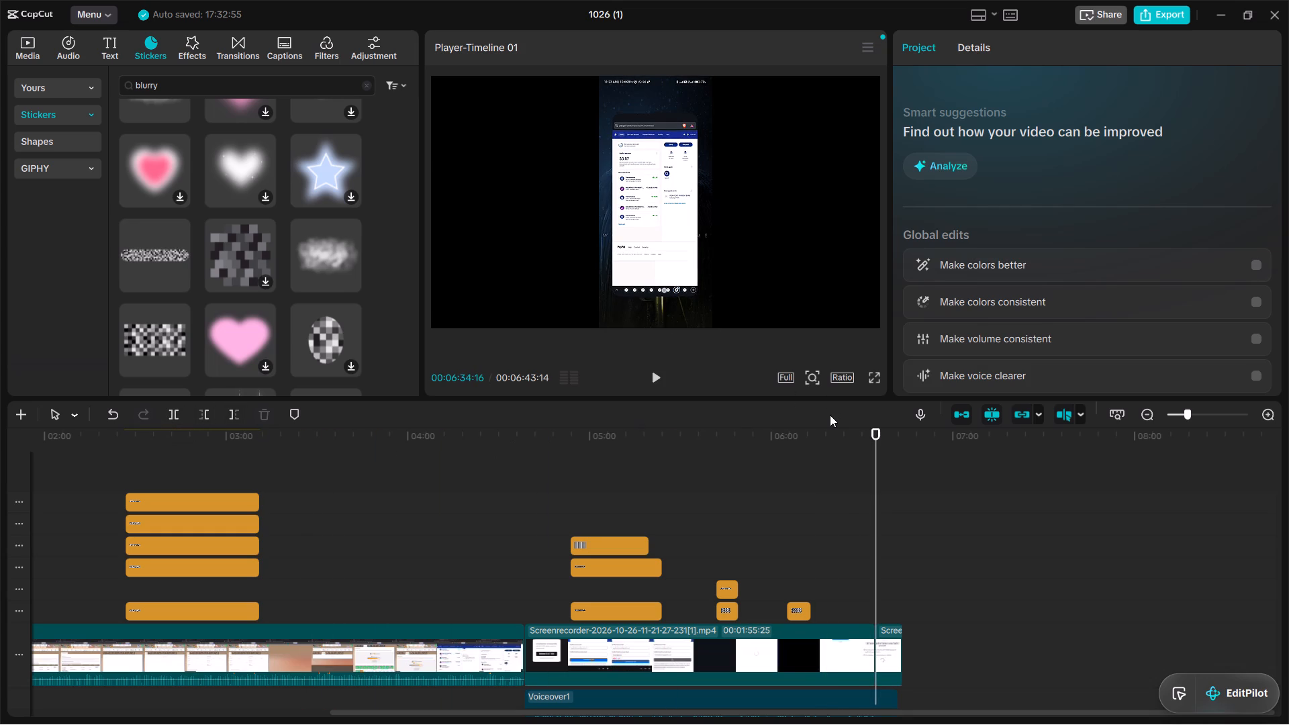
{"action": "key", "text": "Right"}
{"action": "key", "text": "Right"}
{"action": "key", "text": "Right"}
{"action": "key", "text": "Right"}
{"action": "key", "text": "Right"}
{"action": "key", "text": "Right"}
{"action": "key", "text": "Right"}
{"action": "key", "text": "Right"}
{"action": "key", "text": "Right"}
{"action": "key", "text": "Right"}
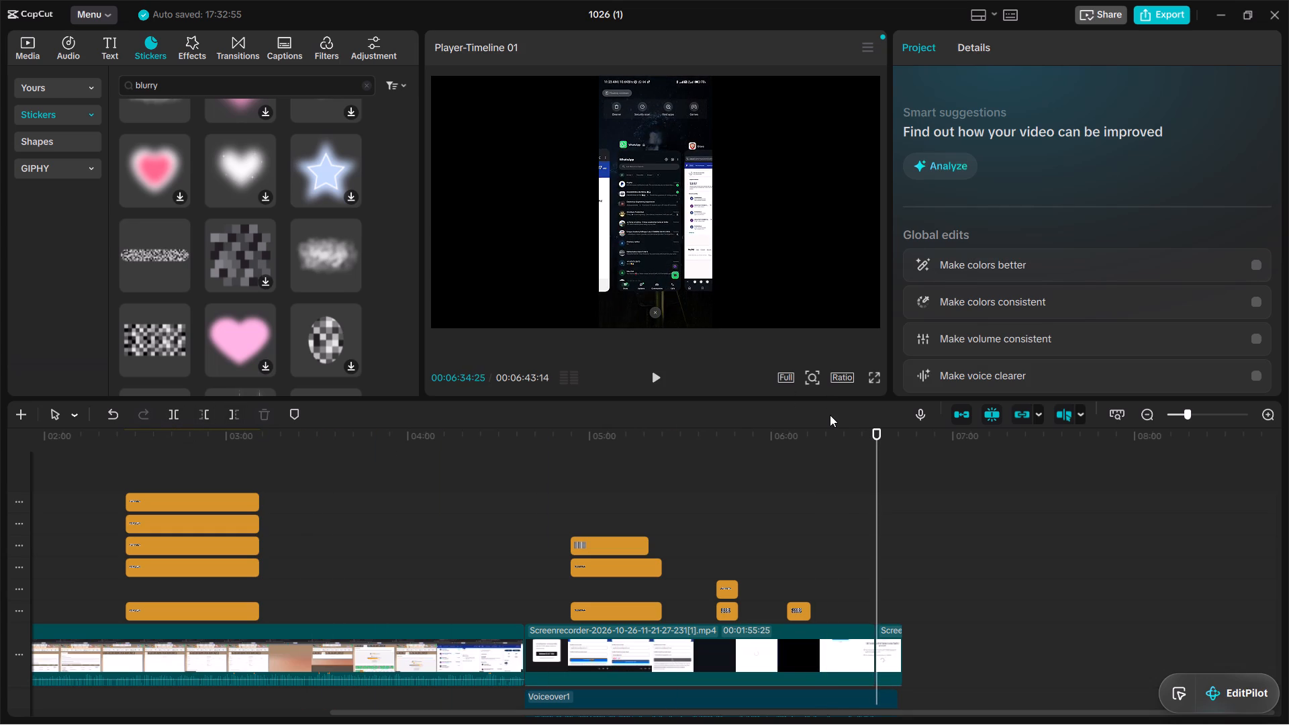
{"action": "key", "text": "Right"}
{"action": "key", "text": "Right"}
{"action": "key", "text": "Right"}
{"action": "key", "text": "Right"}
{"action": "key", "text": "Right"}
{"action": "key", "text": "Right"}
{"action": "key", "text": "Right"}
{"action": "key", "text": "Right"}
{"action": "key", "text": "Right"}
{"action": "key", "text": "Right"}
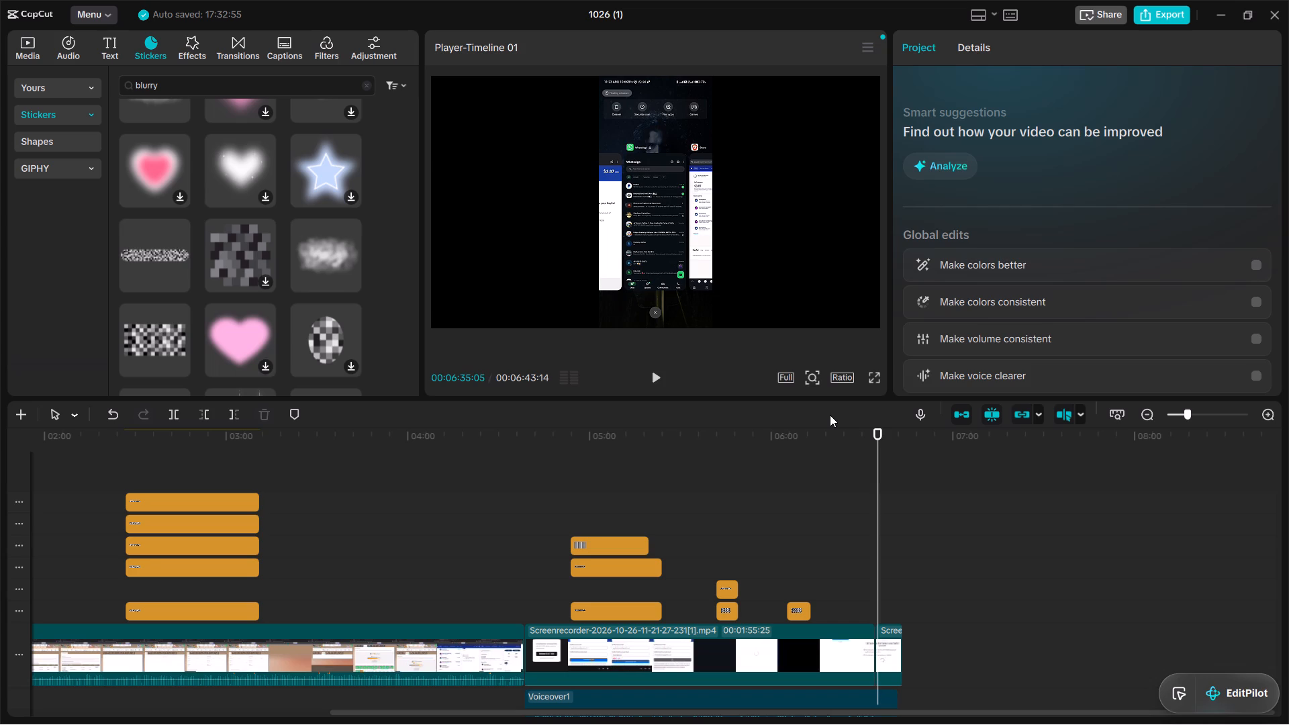
{"action": "key", "text": "Right"}
{"action": "key", "text": "Right"}
{"action": "key", "text": "Right"}
{"action": "key", "text": "Right"}
{"action": "key", "text": "Right"}
{"action": "key", "text": "Right"}
{"action": "key", "text": "Right"}
{"action": "key", "text": "Right"}
{"action": "key", "text": "Right"}
{"action": "key", "text": "Right"}
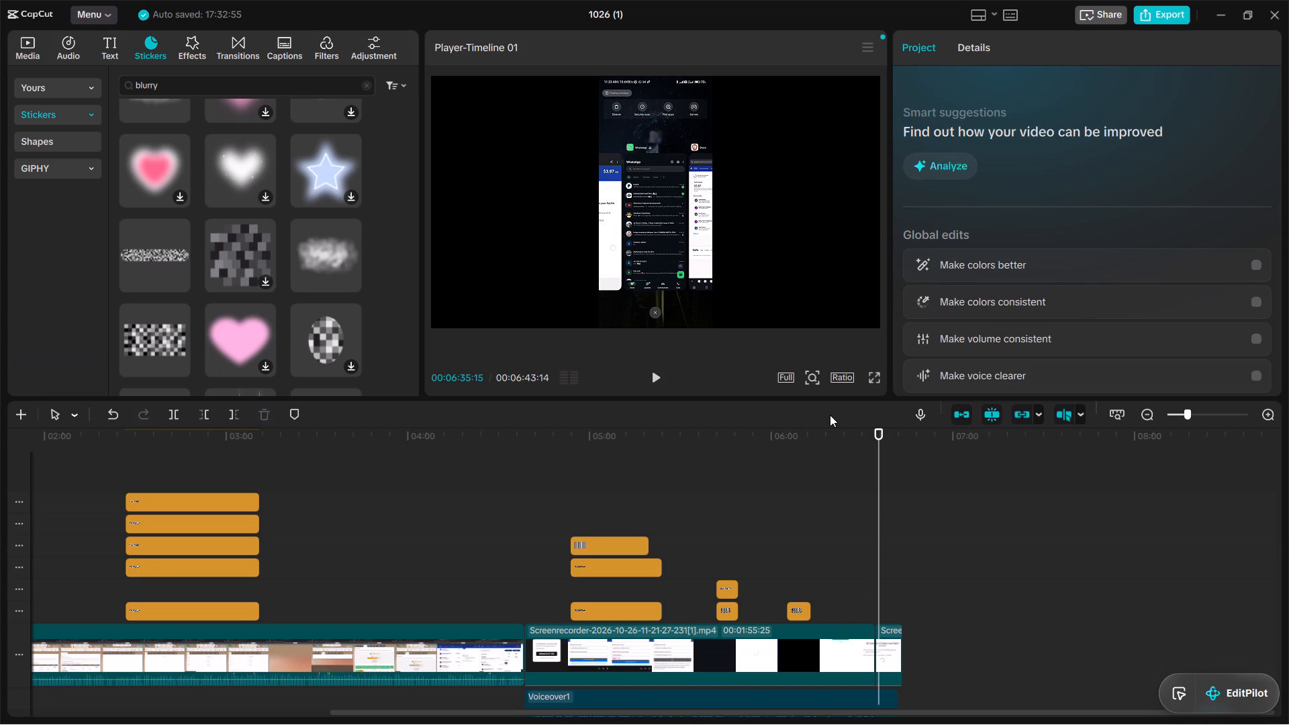
{"action": "key", "text": "Right"}
{"action": "key", "text": "Right"}
{"action": "key", "text": "Right"}
{"action": "key", "text": "Right"}
{"action": "key", "text": "Right"}
{"action": "key", "text": "Right"}
{"action": "key", "text": "Right"}
{"action": "key", "text": "Right"}
{"action": "key", "text": "Right"}
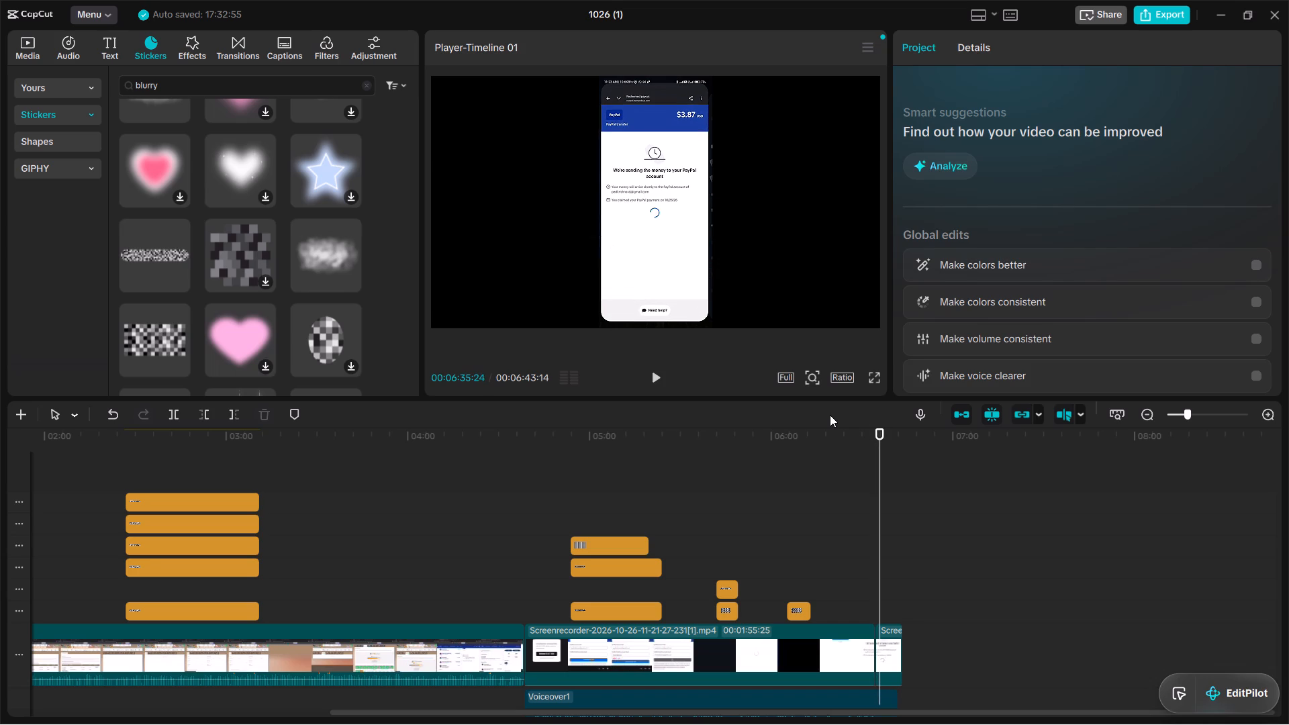
{"action": "key", "text": "Right"}
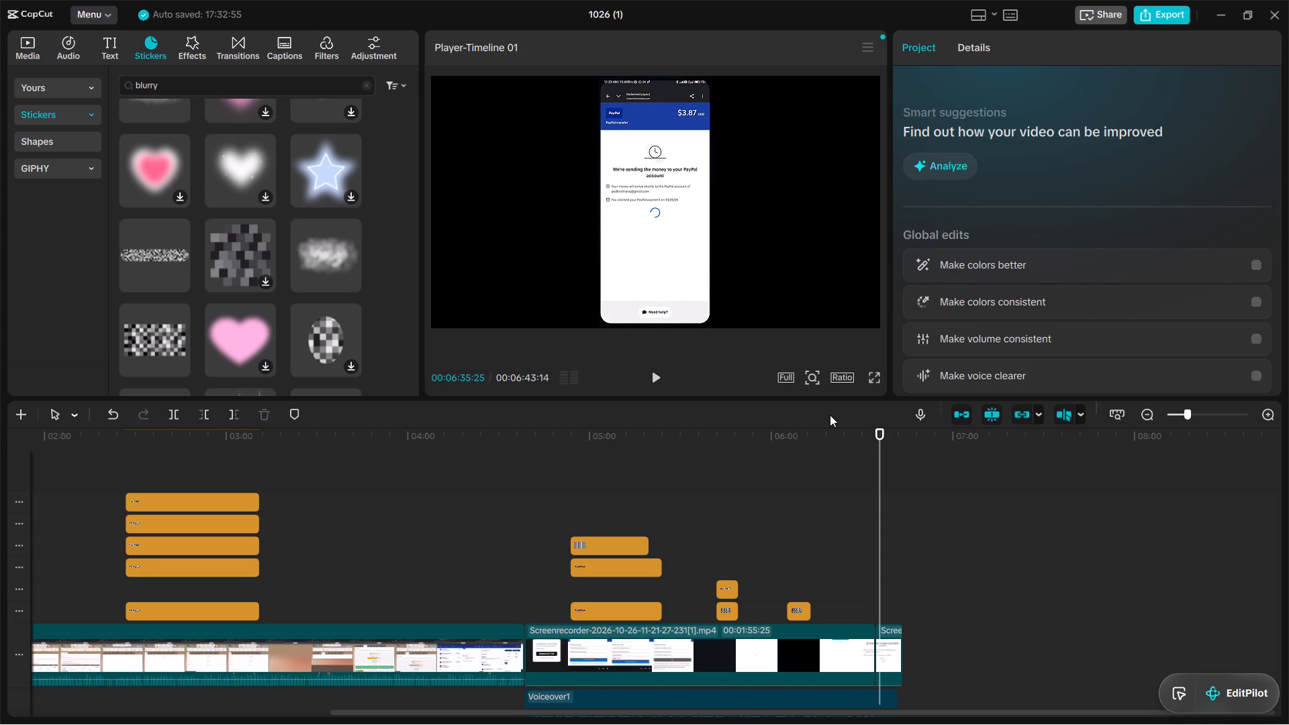
{"action": "left_click", "coordinate": [169, 409]}
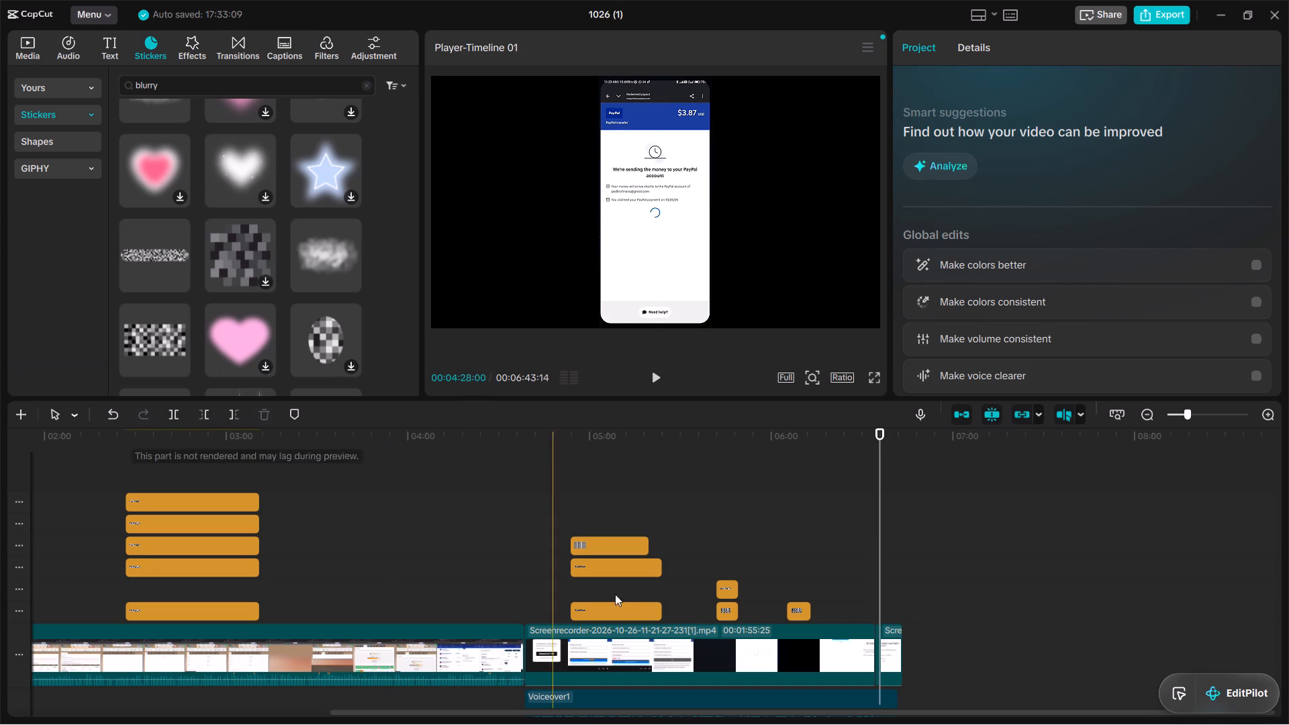
Delete the short phone recording segment between the two splits, which exposes the WhatsApp chats.
{"action": "left_click_drag", "start_coordinate": [1192, 414], "coordinate": [1211, 416]}
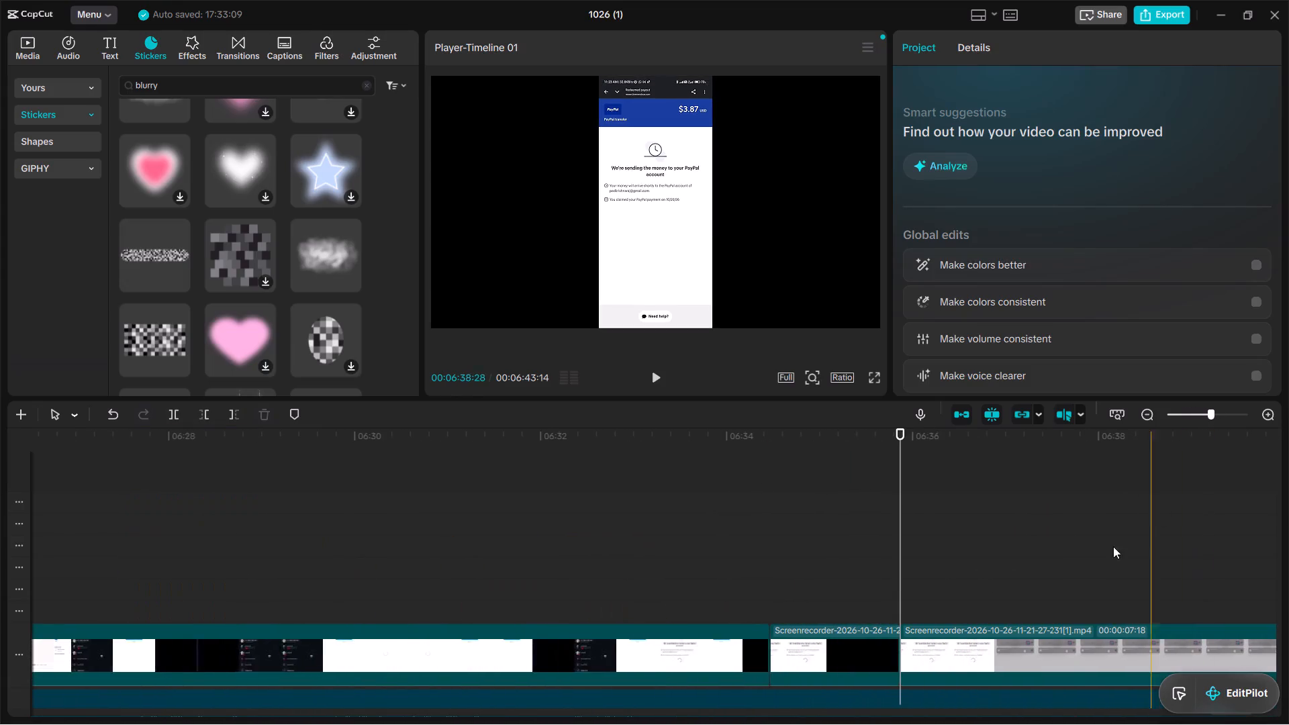
{"action": "left_click", "coordinate": [829, 648]}
{"action": "left_click", "coordinate": [267, 415]}
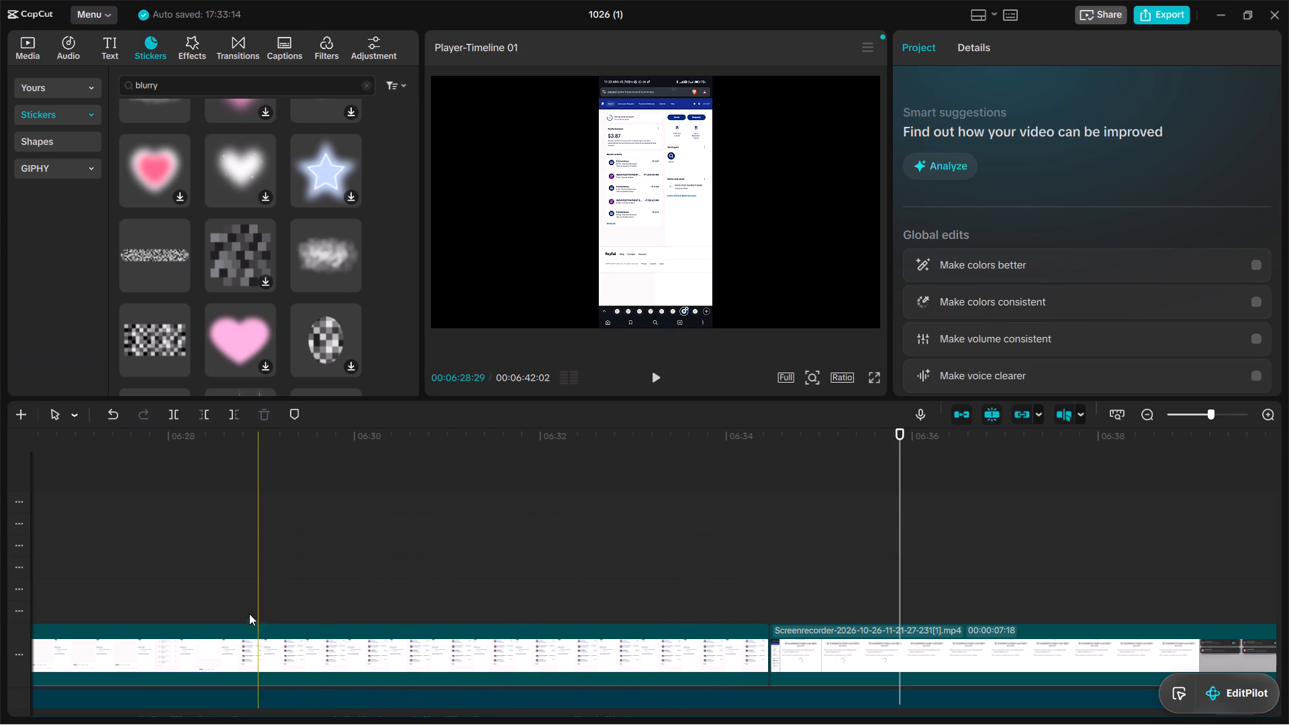
Play the app switcher moment around 00:06:13 full screen to examine how the mosaic covers the WhatsApp contact list.
{"action": "left_click_drag", "start_coordinate": [73, 586], "coordinate": [50, 586]}
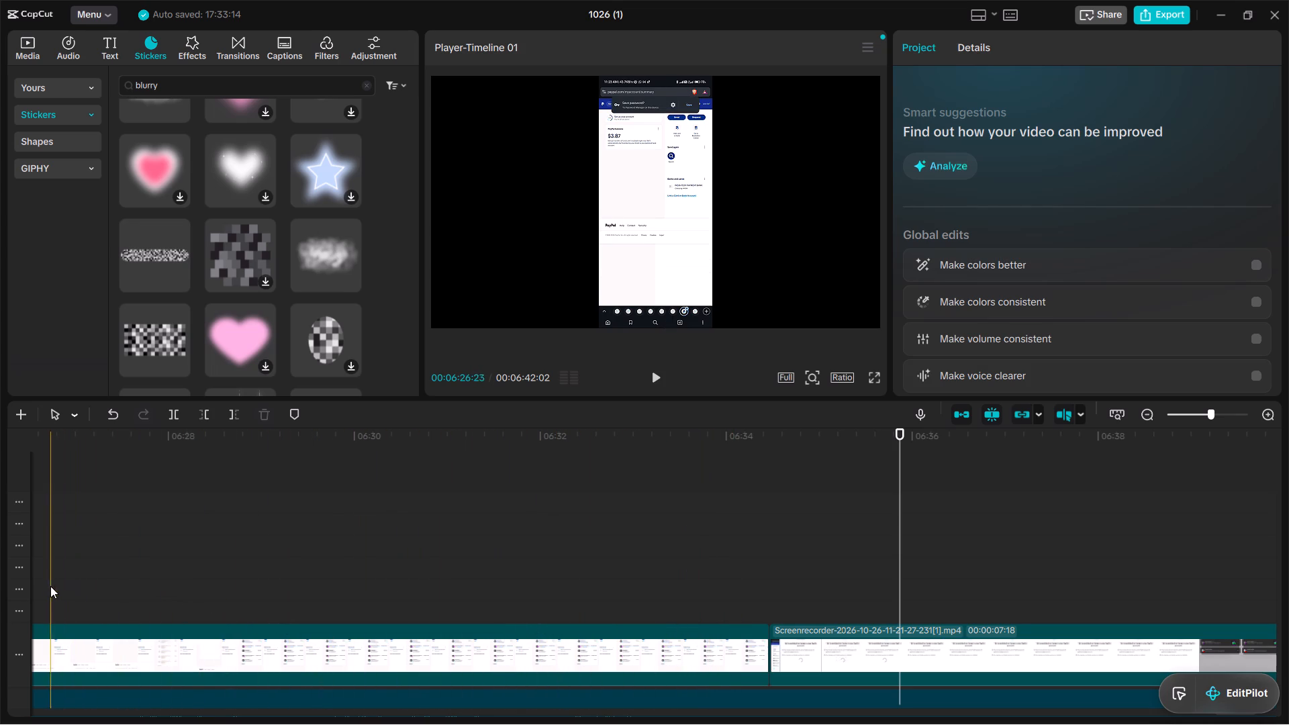
{"action": "left_click_drag", "start_coordinate": [50, 586], "coordinate": [34, 591]}
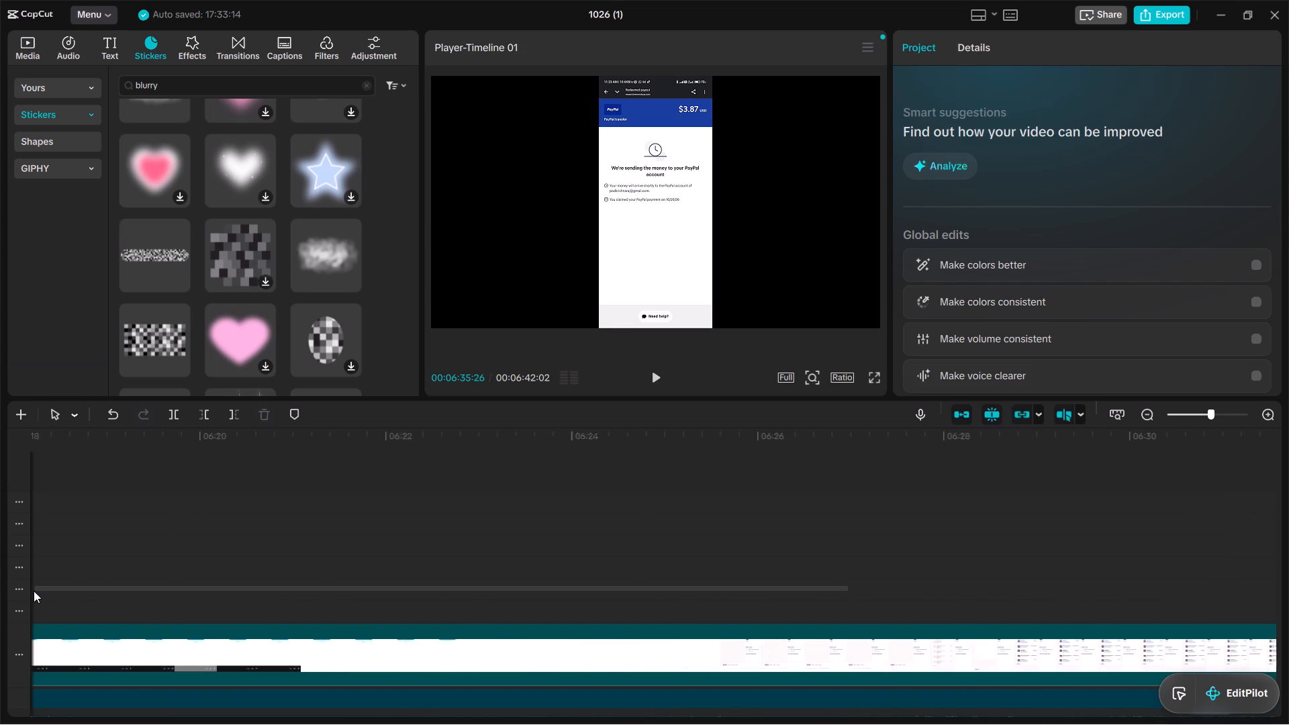
{"action": "left_click_drag", "start_coordinate": [34, 591], "coordinate": [31, 591]}
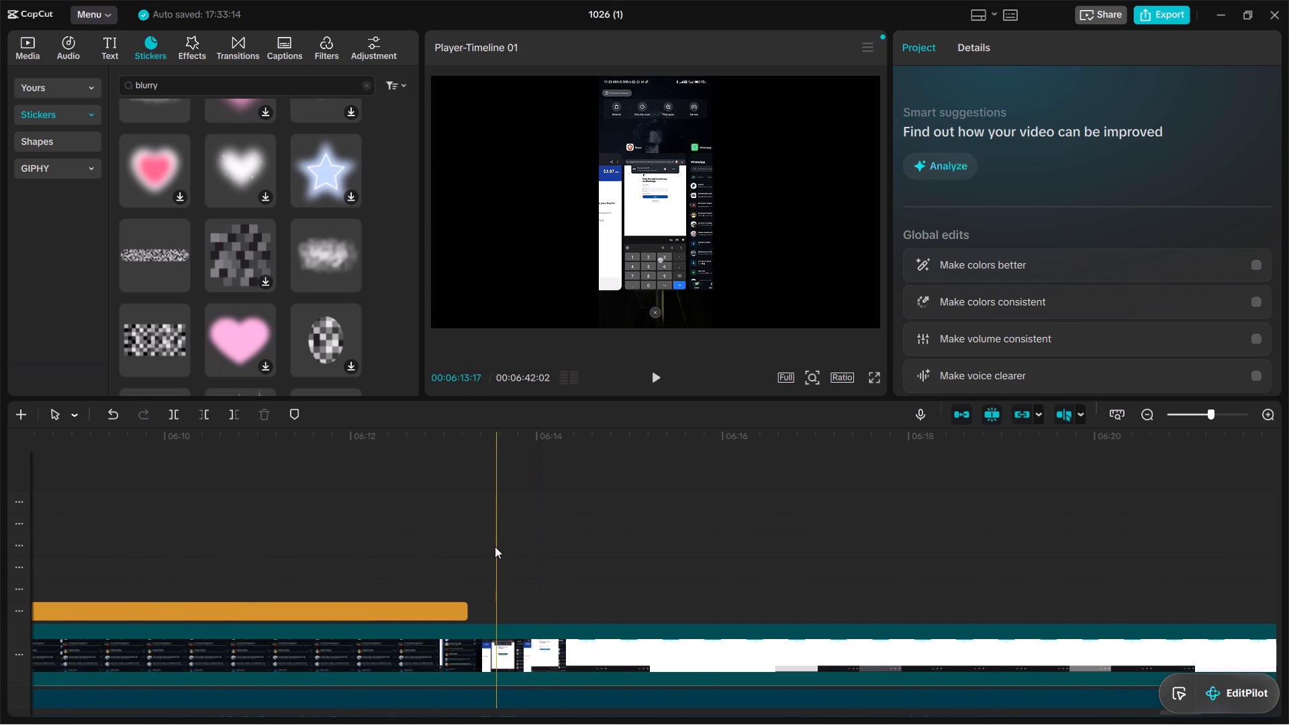
{"action": "left_click", "coordinate": [445, 565]}
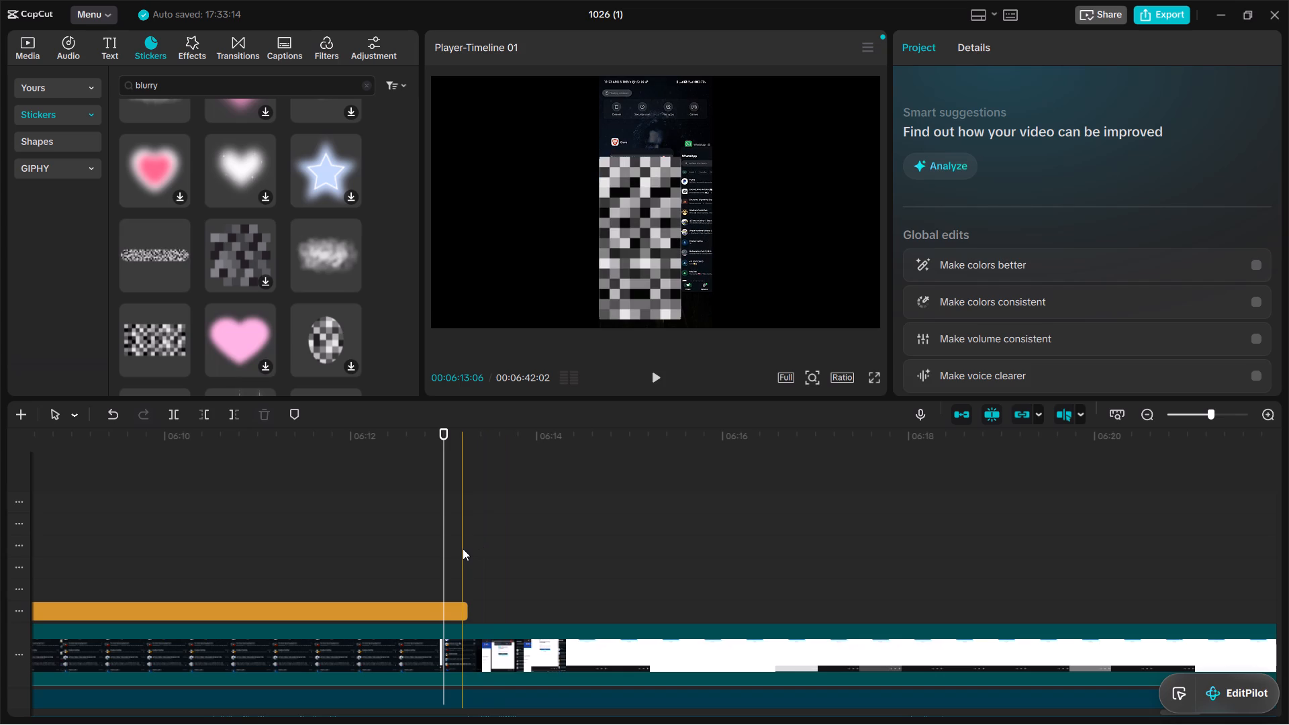
{"action": "left_click", "coordinate": [875, 377]}
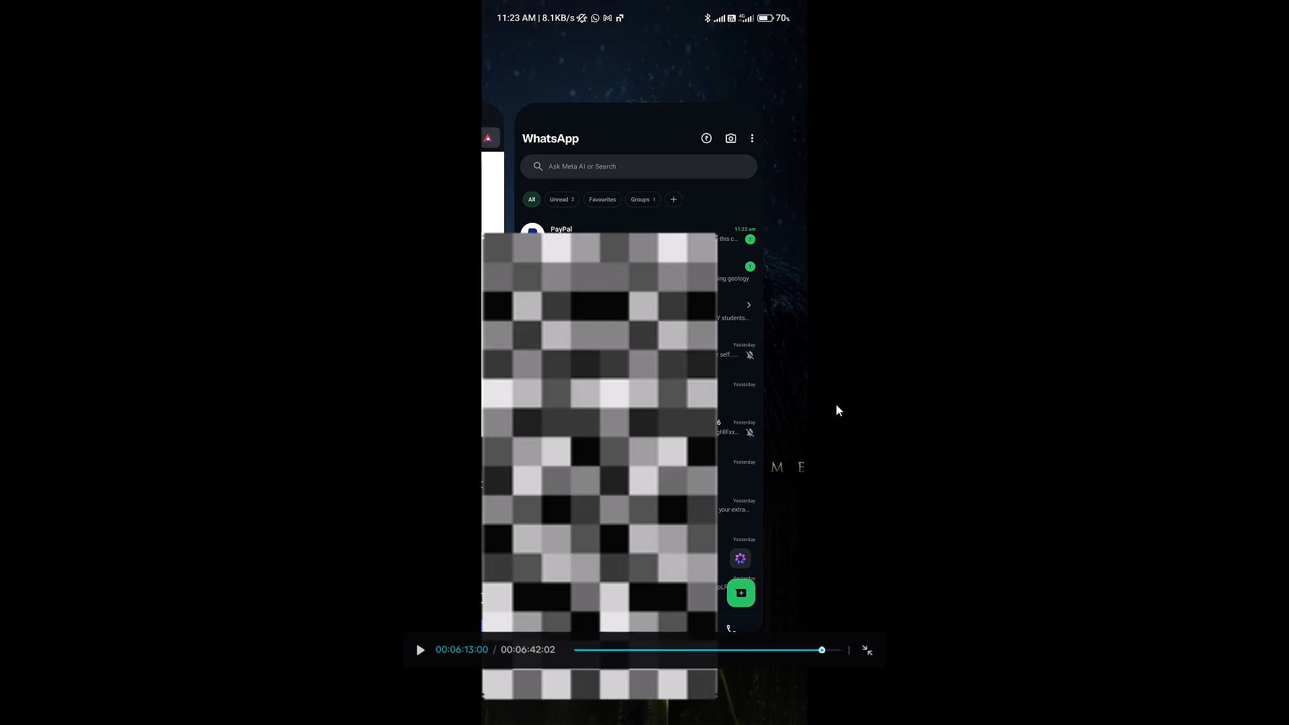
{"action": "left_click", "coordinate": [421, 646]}
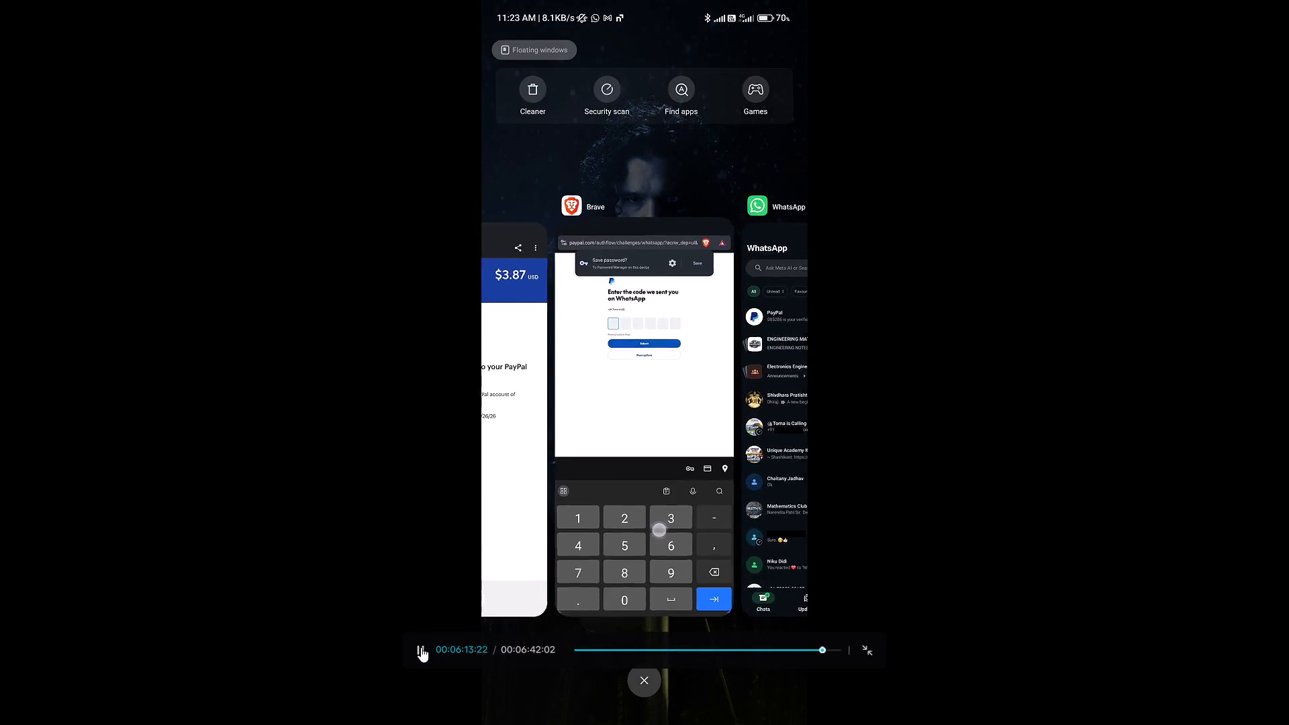
{"action": "left_click", "coordinate": [414, 646]}
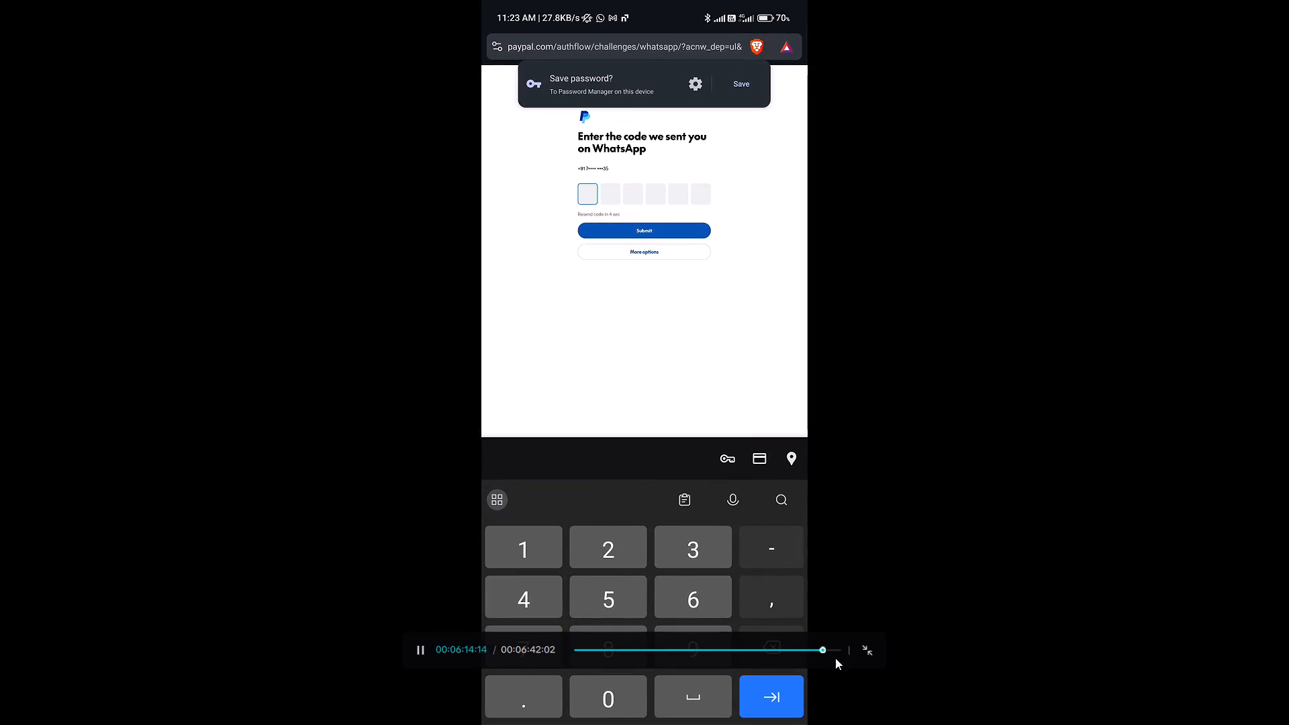
{"action": "left_click", "coordinate": [822, 650]}
{"action": "double_click", "coordinate": [420, 644]}
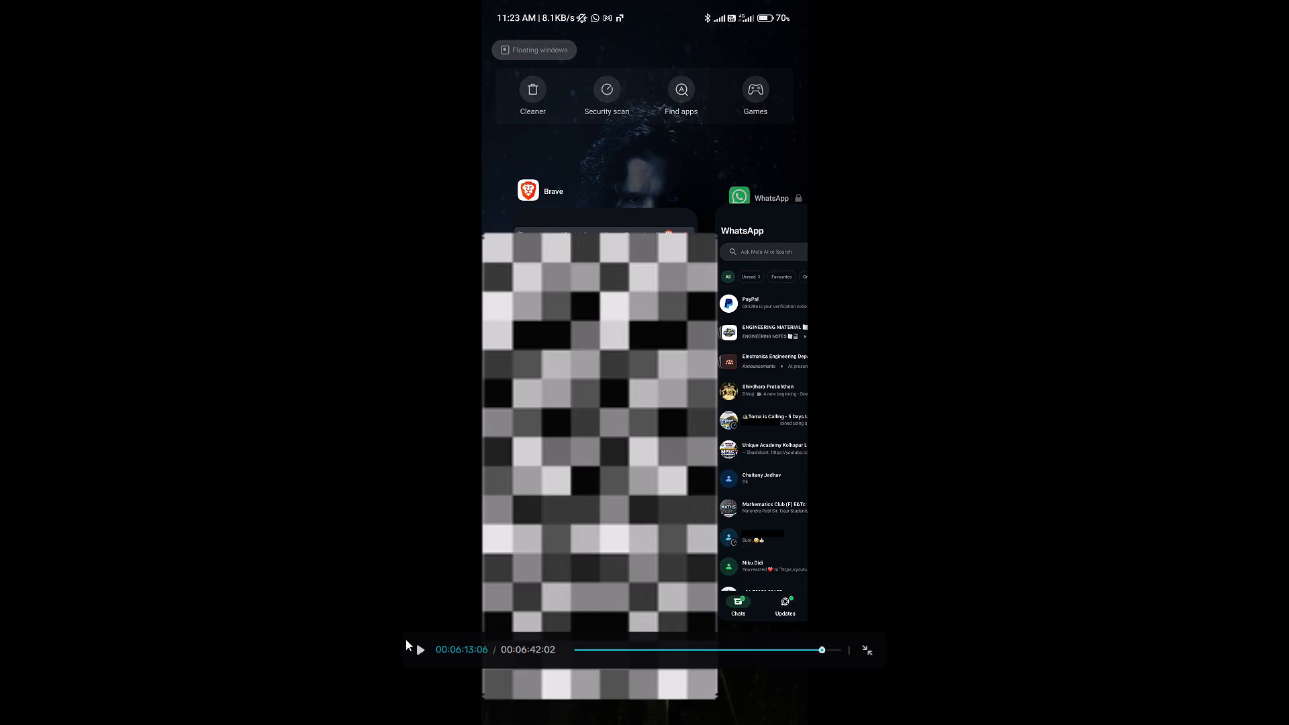
{"action": "left_click", "coordinate": [409, 652]}
{"action": "left_click_drag", "start_coordinate": [410, 652], "coordinate": [411, 644]}
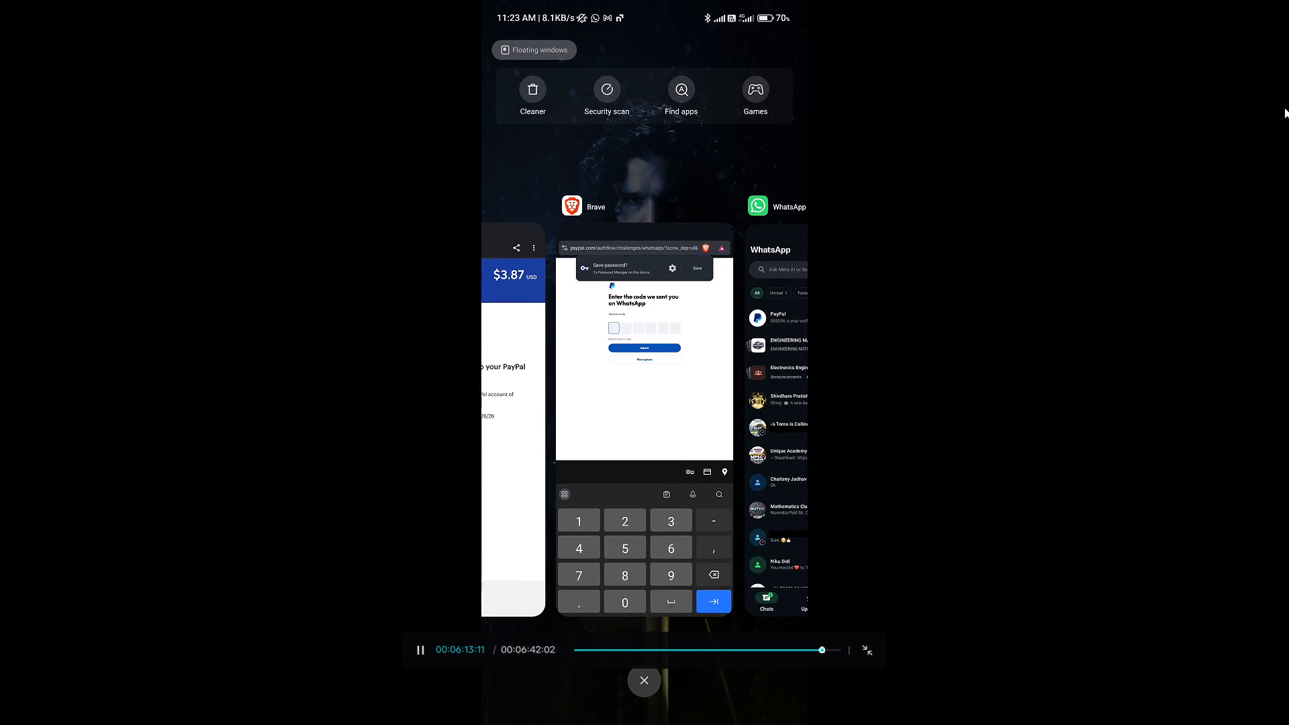
{"action": "left_click", "coordinate": [1284, 107]}
{"action": "left_click", "coordinate": [865, 647]}
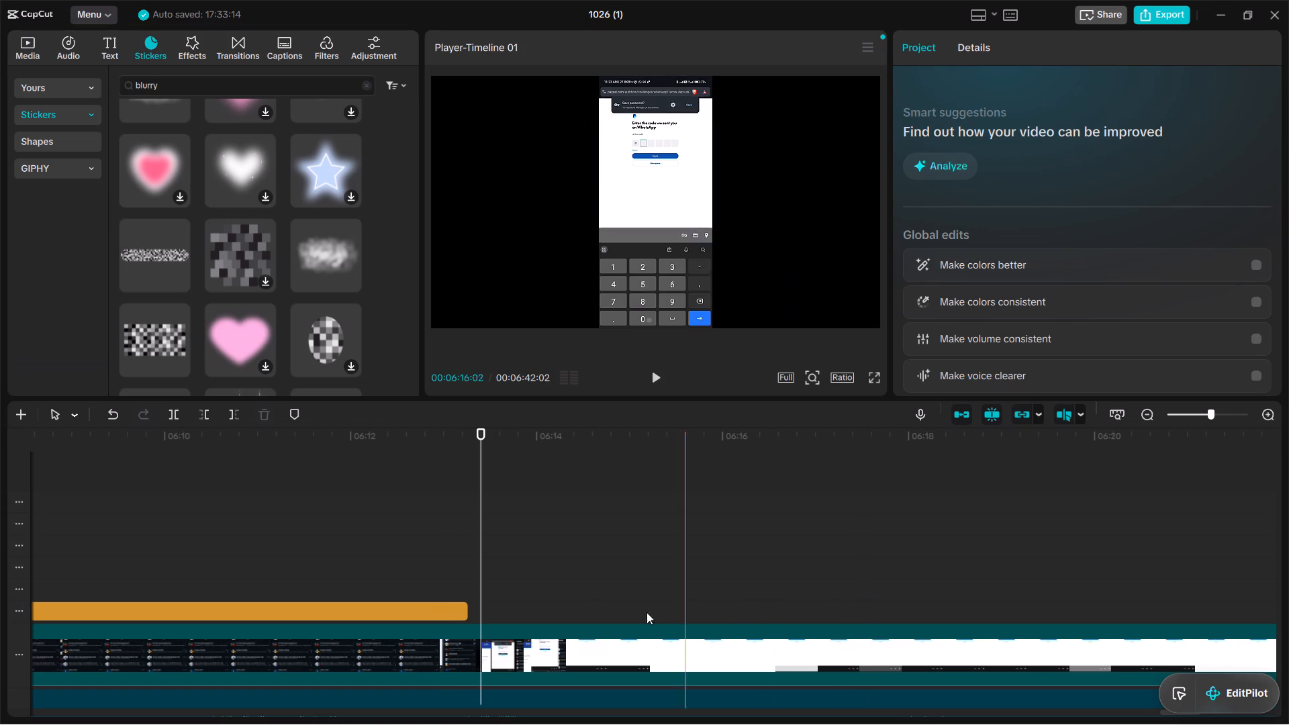
Scrub through the remaining phone recording to the end of the timeline at 00:06:42:02.
{"action": "left_click_drag", "start_coordinate": [483, 563], "coordinate": [1288, 517]}
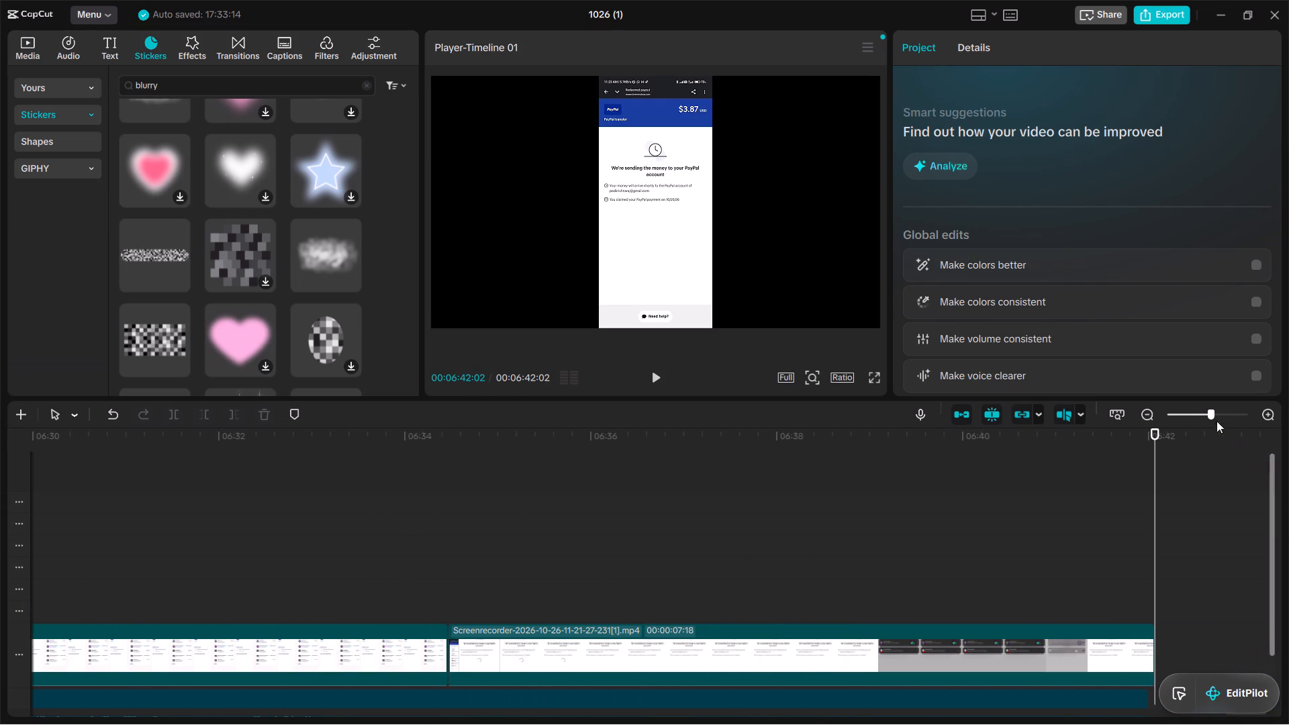
Trim the start of the computer recording so the clip lasts 00:04:34:29, and play the opening from the beginning.
{"action": "left_click_drag", "start_coordinate": [1202, 407], "coordinate": [1177, 416]}
{"action": "left_click", "coordinate": [1183, 420]}
{"action": "left_click", "coordinate": [1185, 414]}
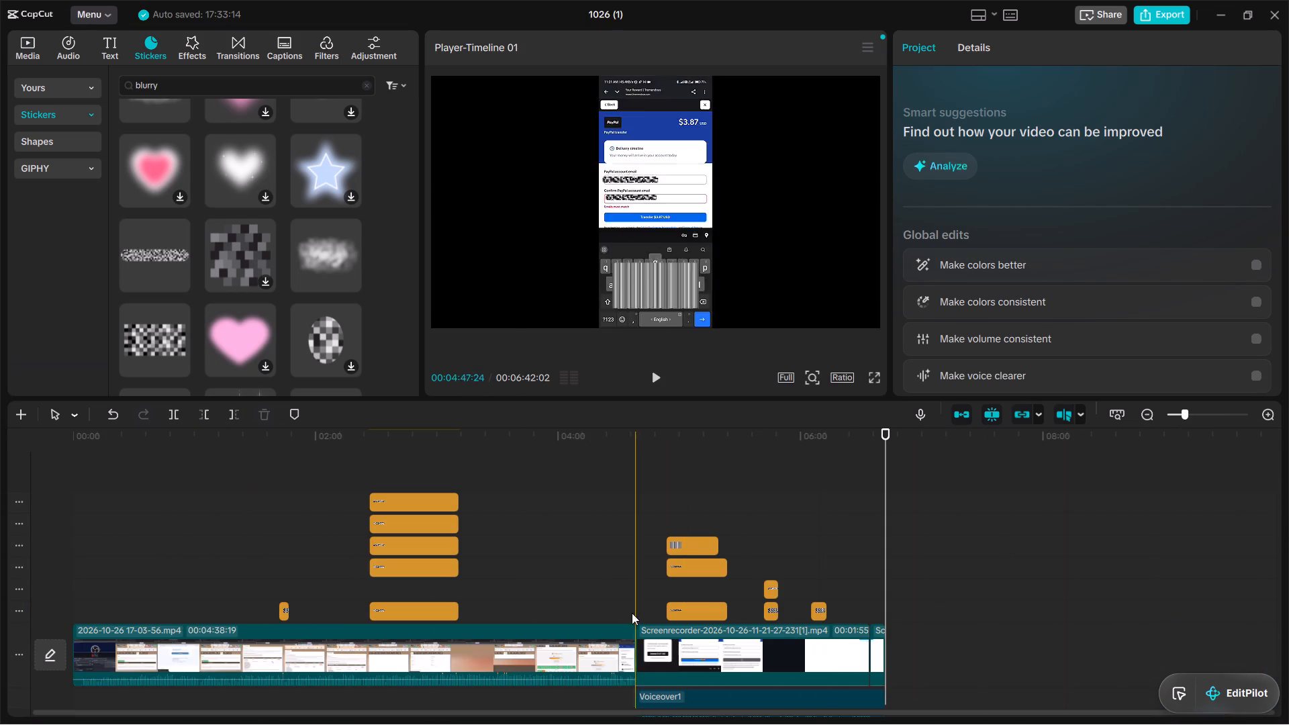
{"action": "left_click_drag", "start_coordinate": [888, 471], "coordinate": [138, 472]}
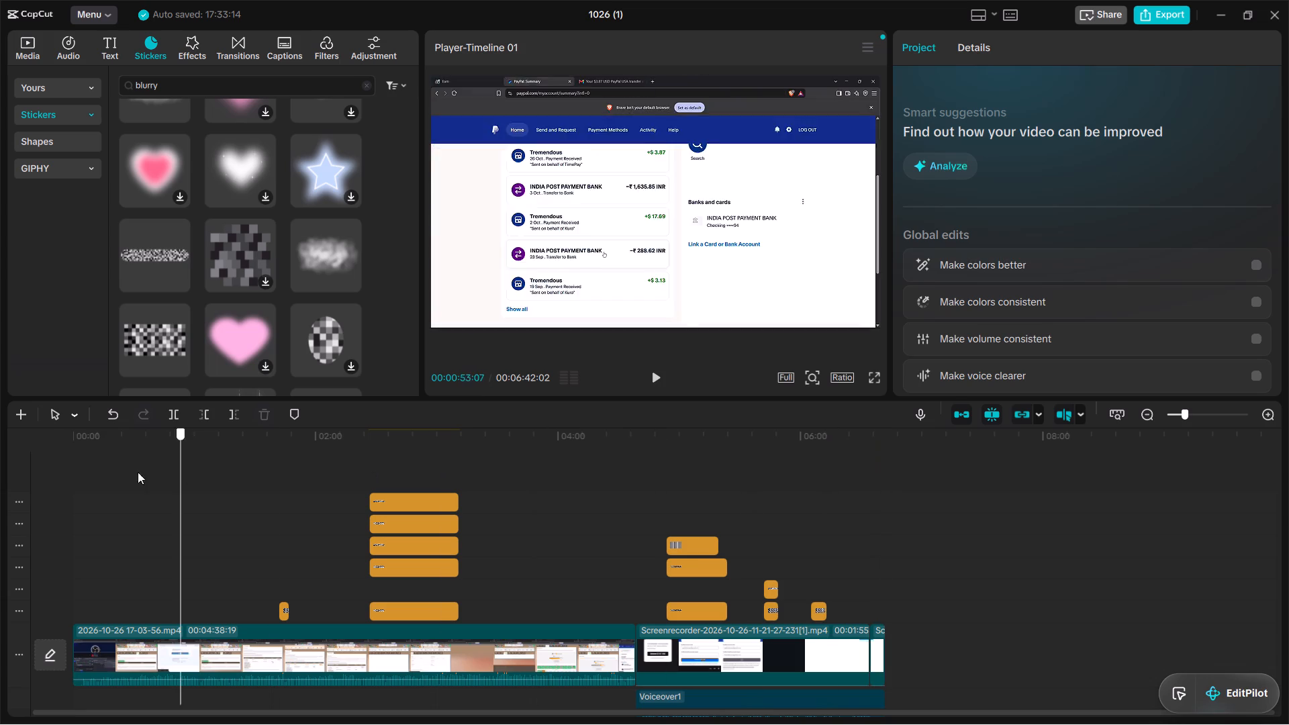
{"action": "left_click_drag", "start_coordinate": [138, 472], "coordinate": [12, 472]}
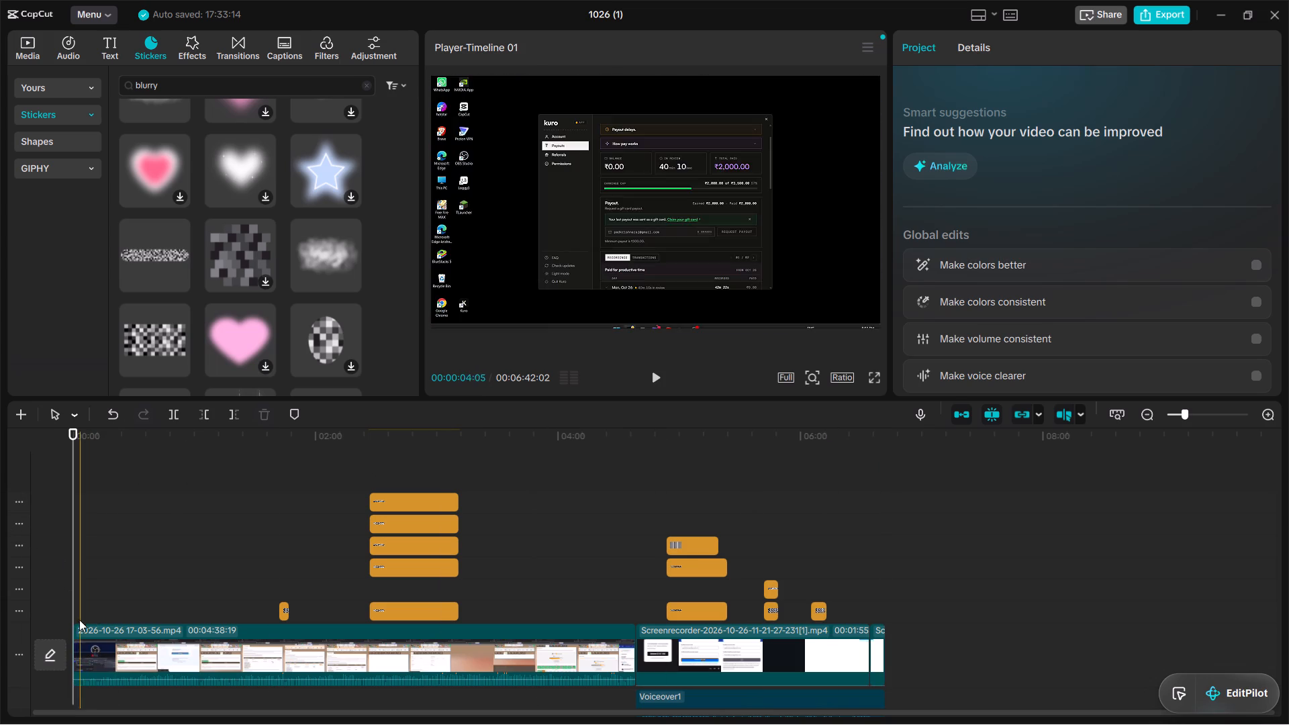
{"action": "left_click_drag", "start_coordinate": [77, 635], "coordinate": [83, 635]}
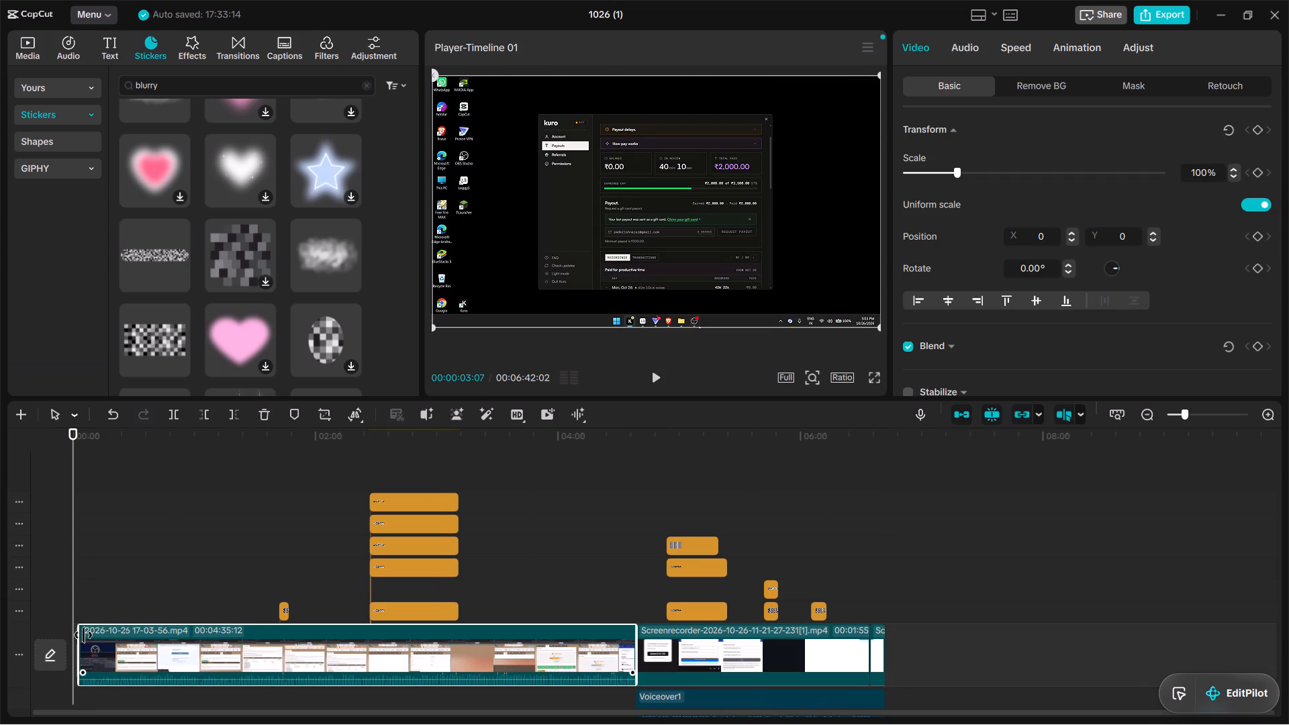
{"action": "left_click_drag", "start_coordinate": [83, 635], "coordinate": [89, 634]}
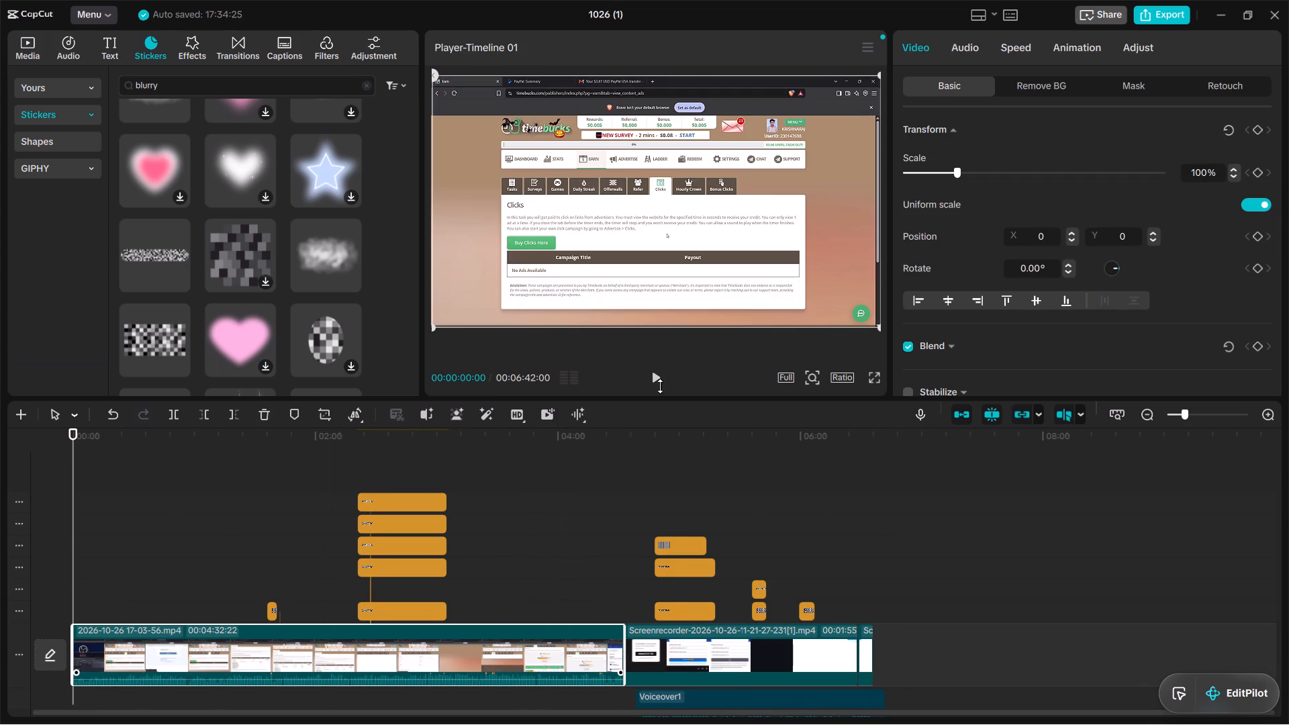
{"action": "left_click", "coordinate": [657, 372]}
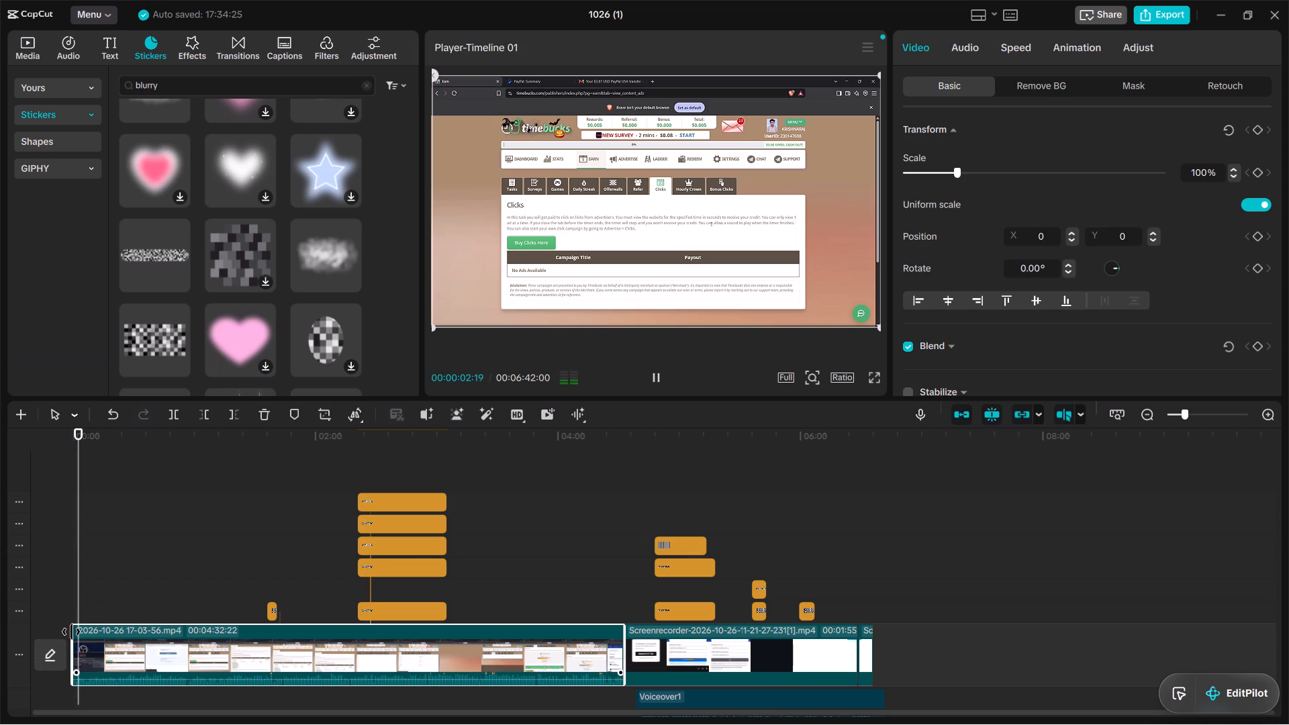
{"action": "left_click_drag", "start_coordinate": [71, 632], "coordinate": [69, 639]}
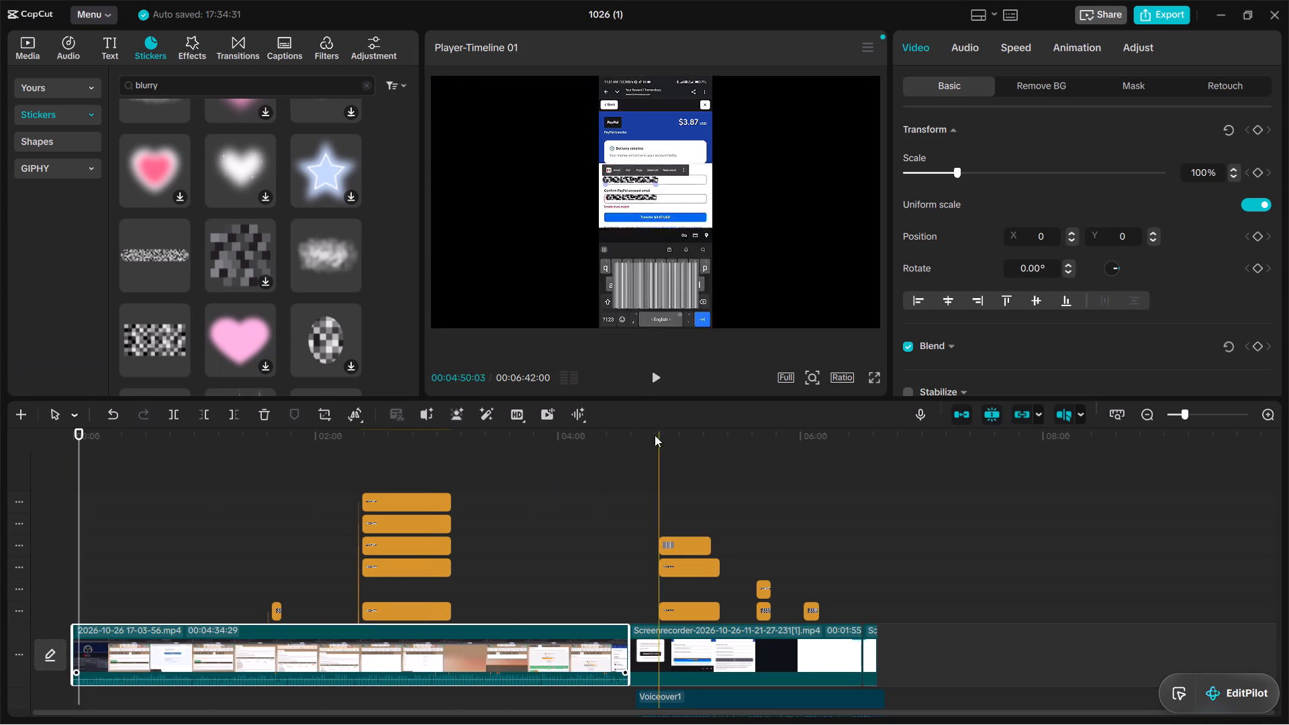
{"action": "left_click", "coordinate": [60, 479]}
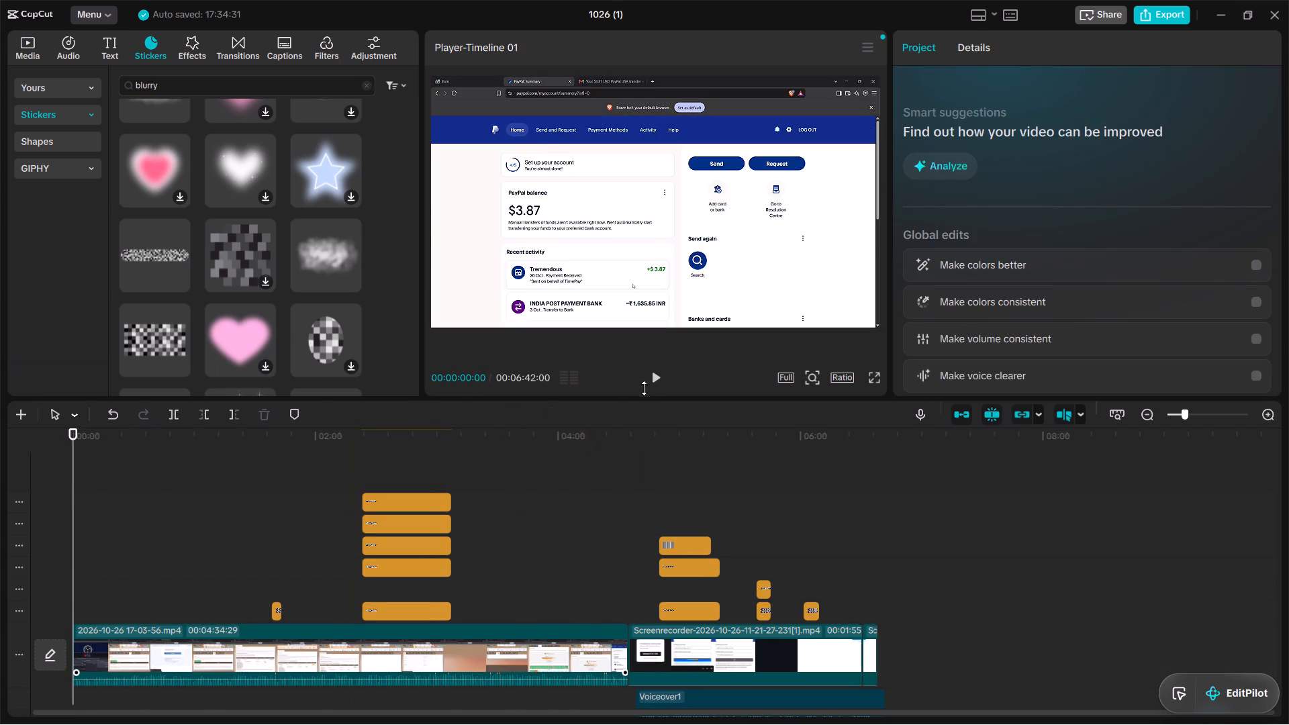
{"action": "left_click", "coordinate": [659, 381]}
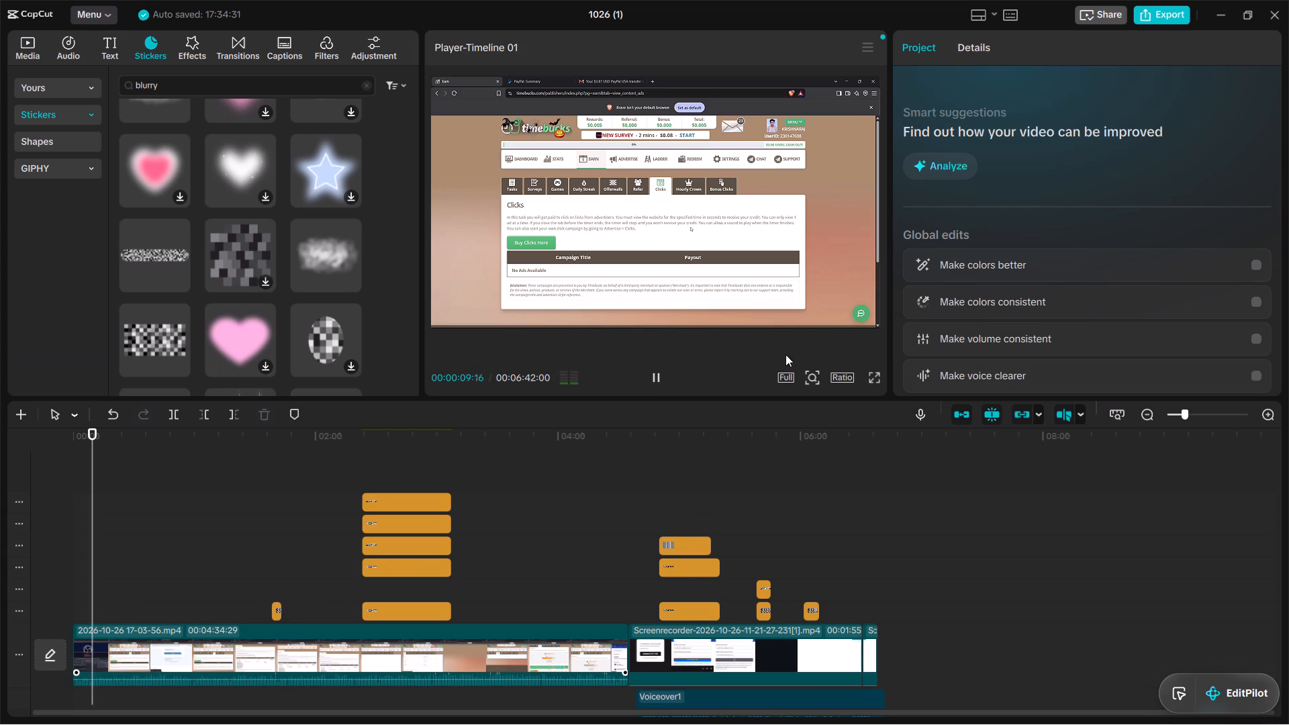
Export the video at 4K resolution with the frame rate set to 120fps.
{"action": "left_click", "coordinate": [1139, 12]}
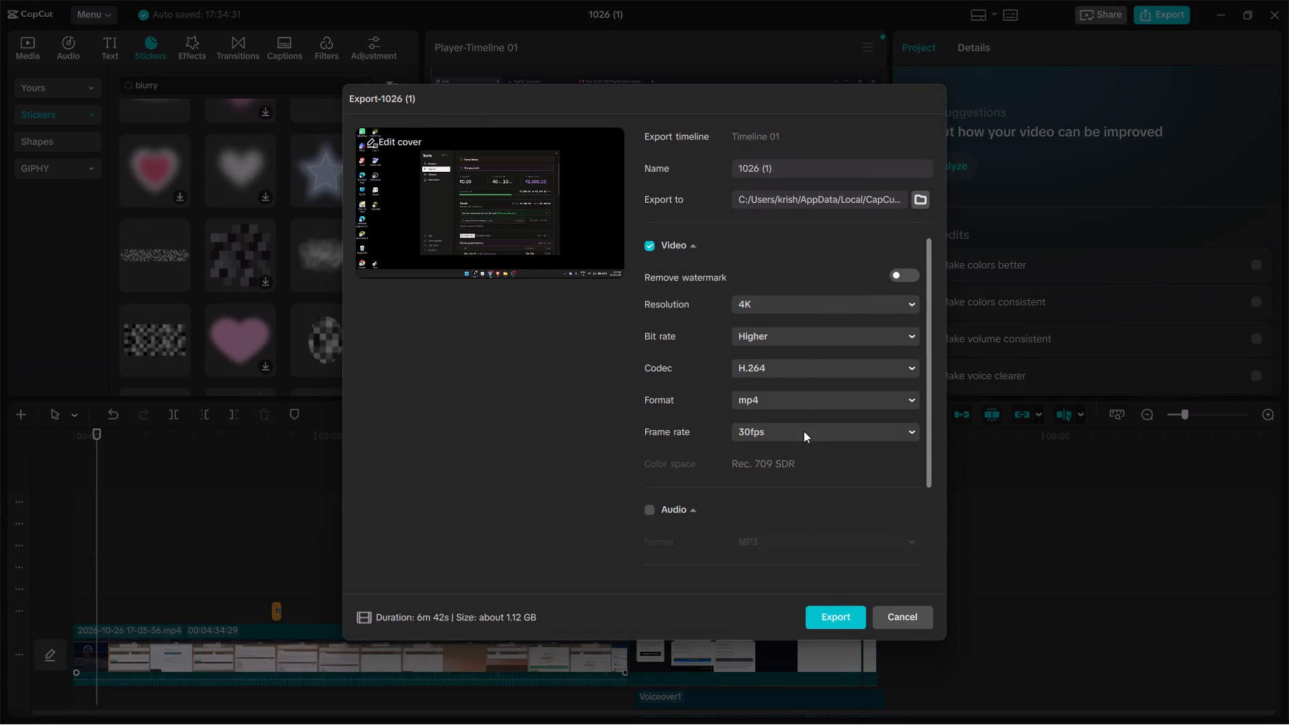
{"action": "left_click", "coordinate": [802, 427]}
{"action": "scroll", "coordinate": [791, 477], "scroll_direction": "down", "scroll_amount": 3}
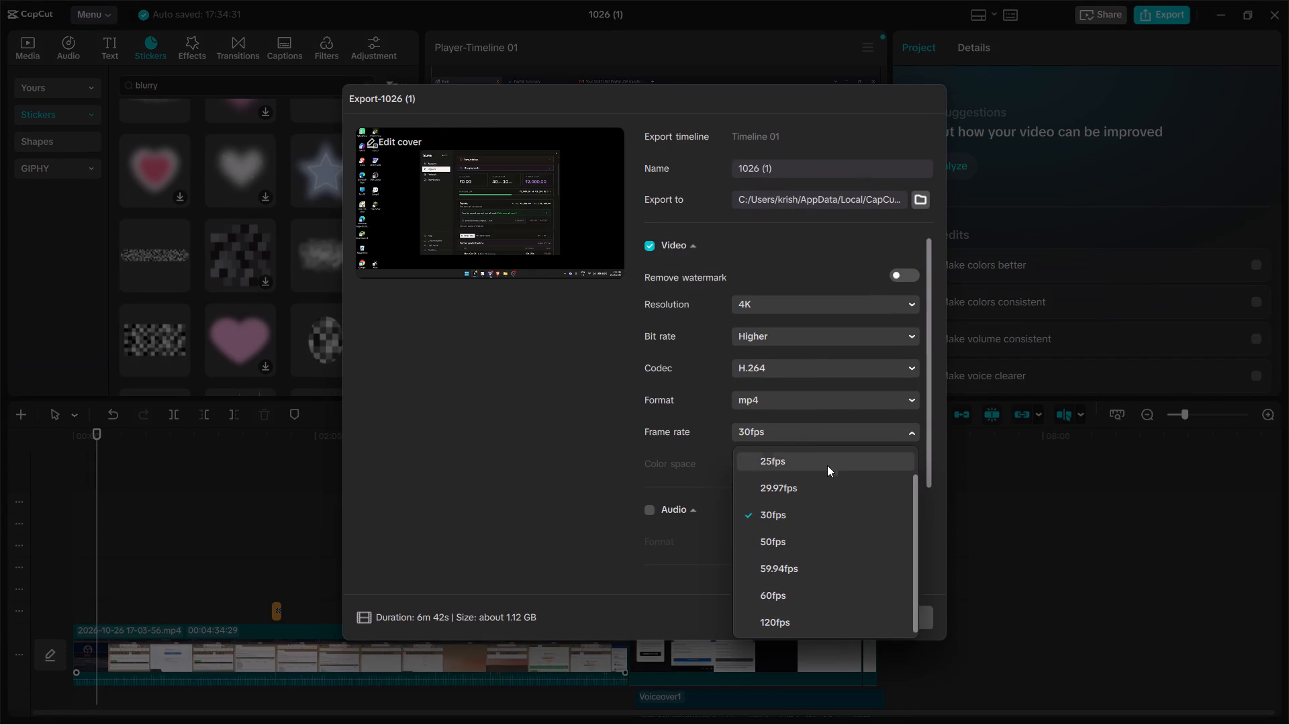
{"action": "left_click", "coordinate": [803, 617]}
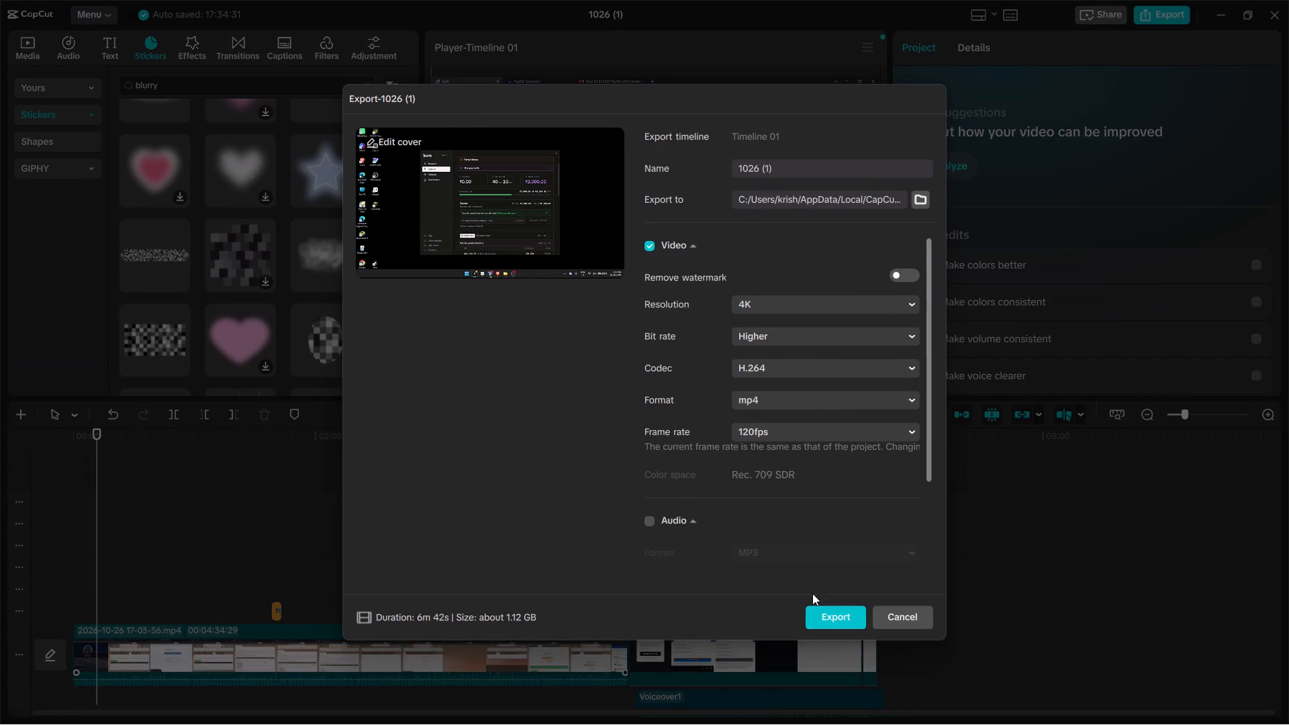
{"action": "left_click", "coordinate": [835, 301]}
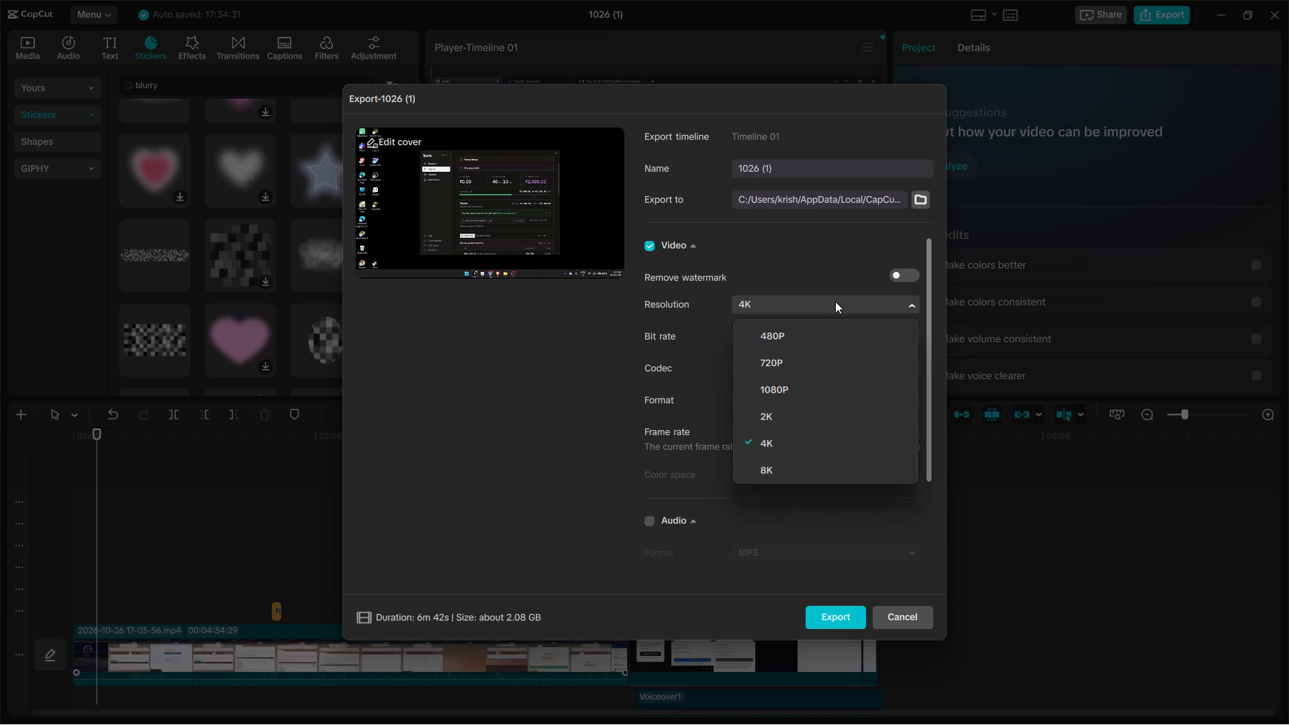
{"action": "left_click", "coordinate": [835, 301]}
{"action": "left_click", "coordinate": [844, 613]}
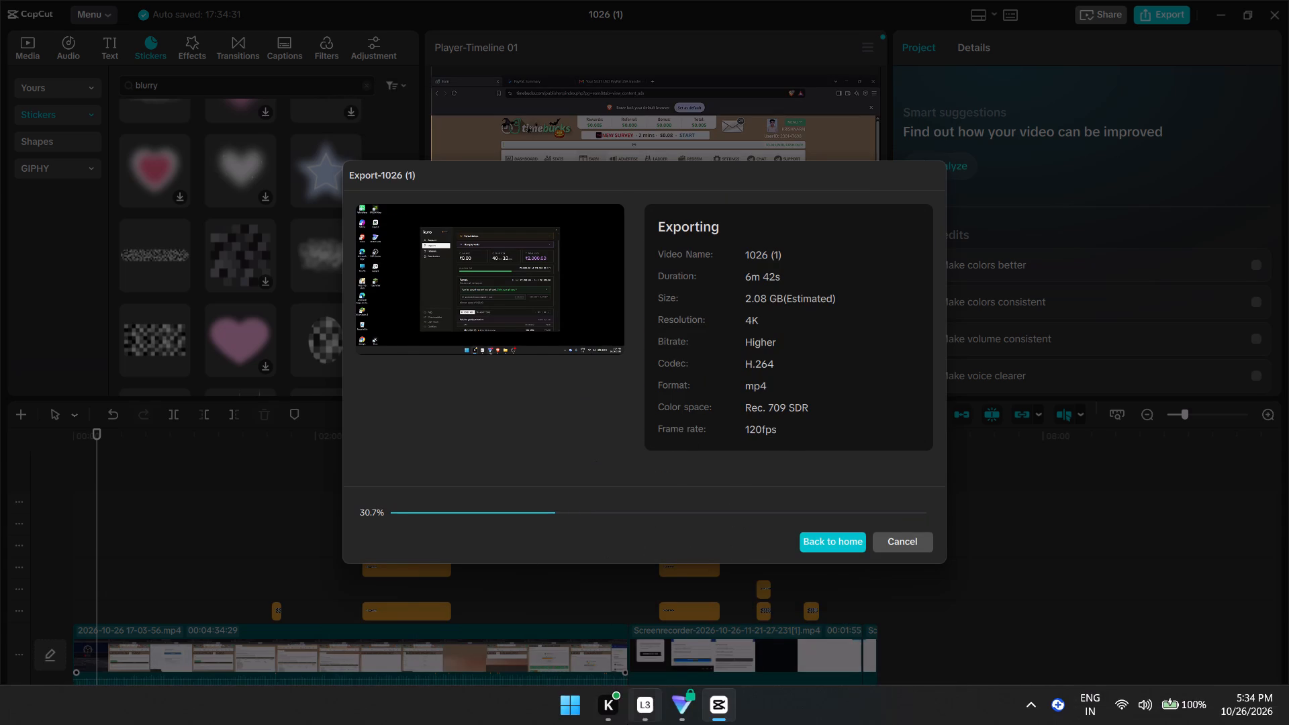
Switch to Proton VPN, disconnect from the Japan server and close its window.
{"action": "left_click", "coordinate": [677, 702]}
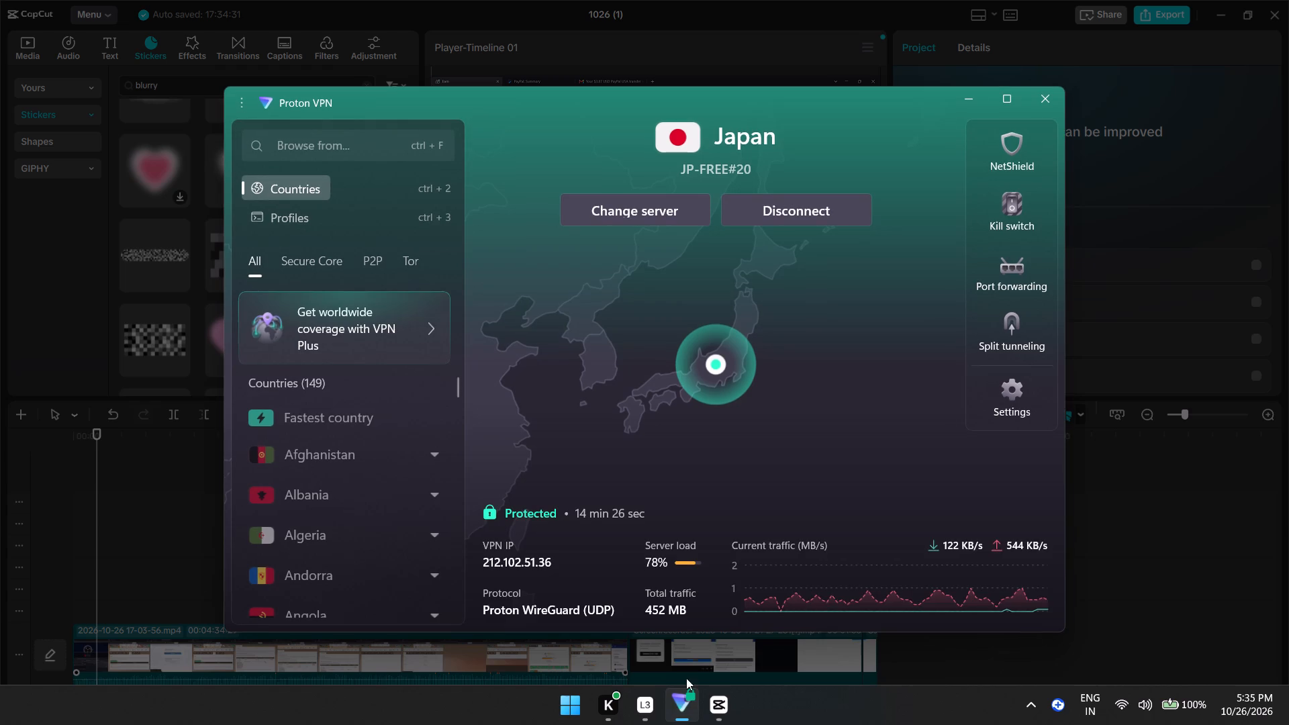
{"action": "left_click", "coordinate": [790, 213]}
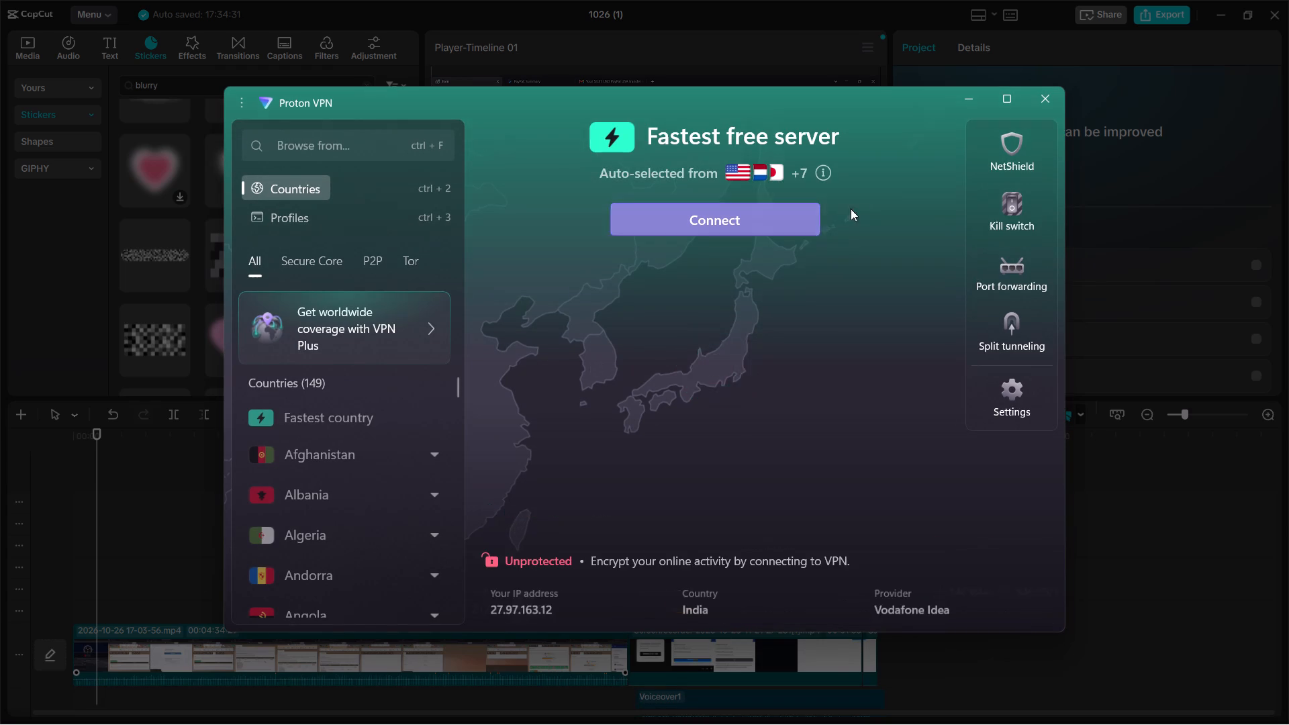
{"action": "left_click", "coordinate": [1038, 105]}
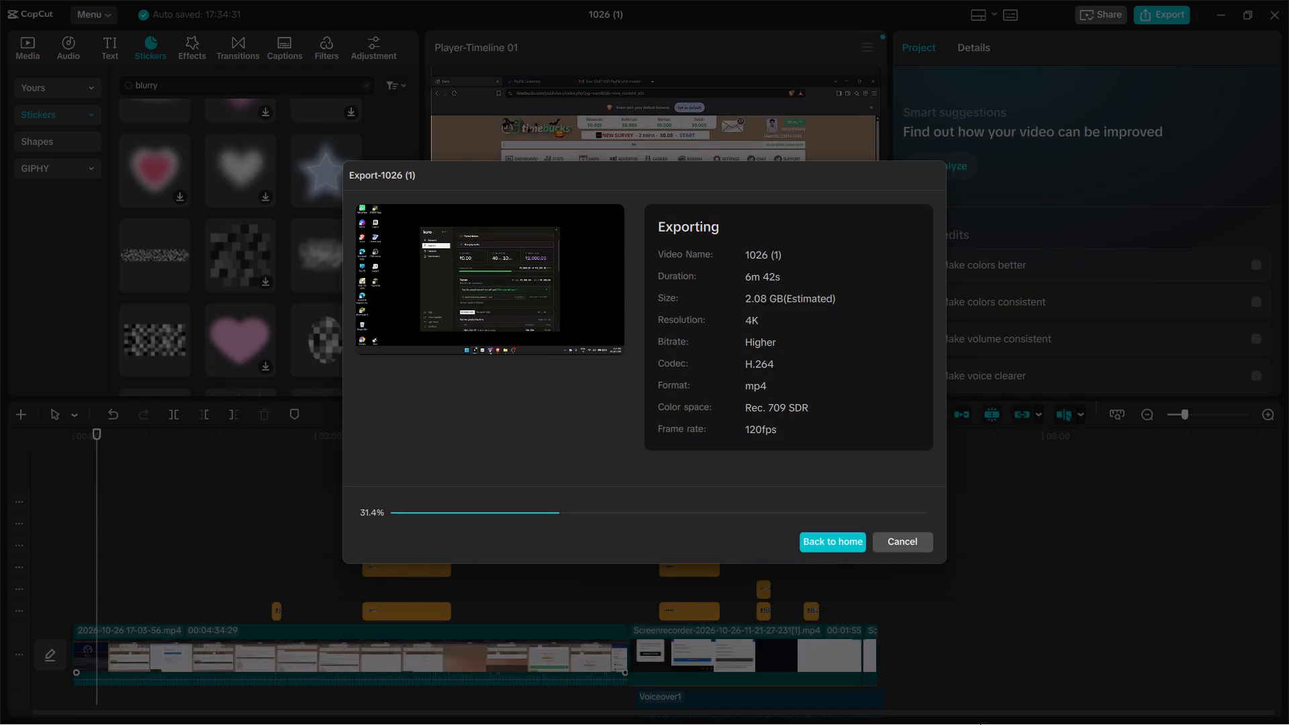